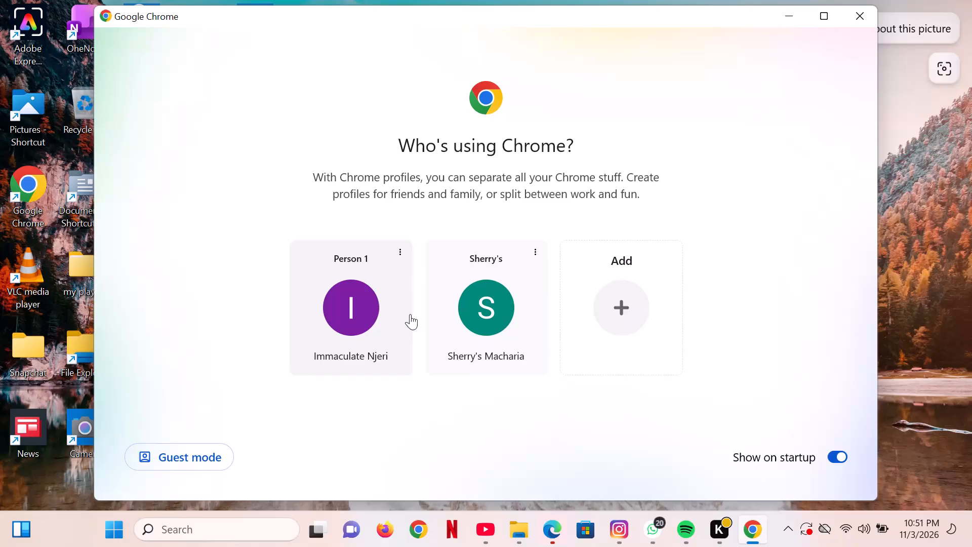
{"action": "left_click", "coordinate": [494, 330]}
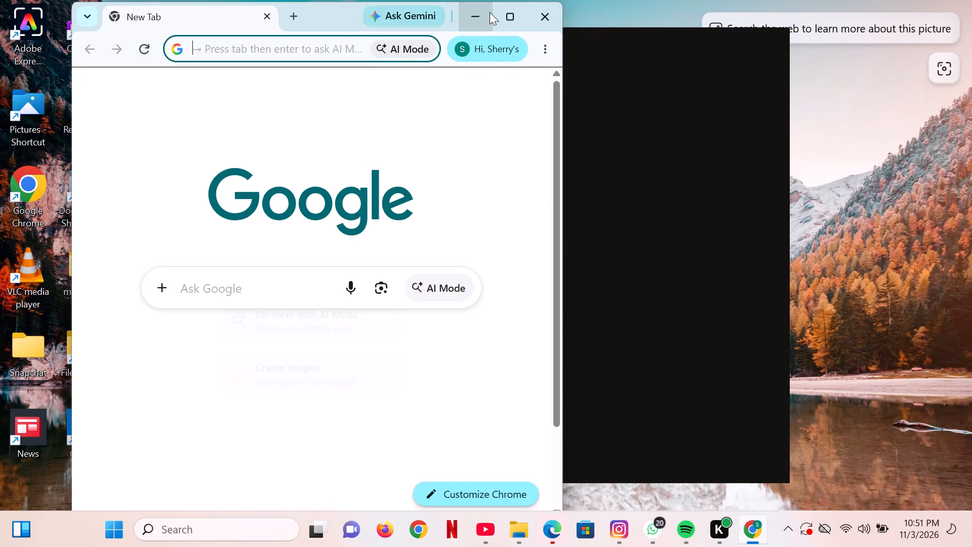
{"action": "left_click", "coordinate": [508, 10]}
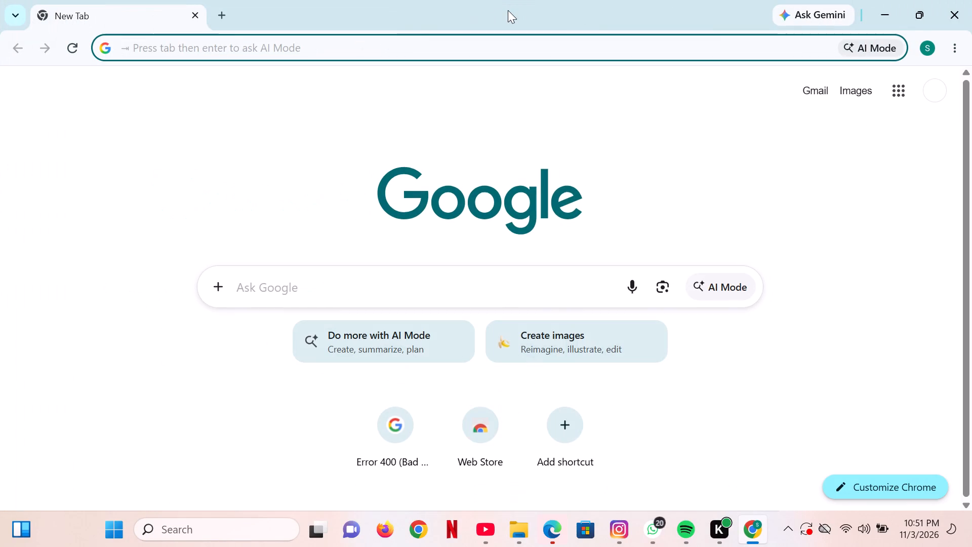
Search Google for smartdraw and open the official SmartDraw website from the results.
{"action": "left_click", "coordinate": [313, 285]}
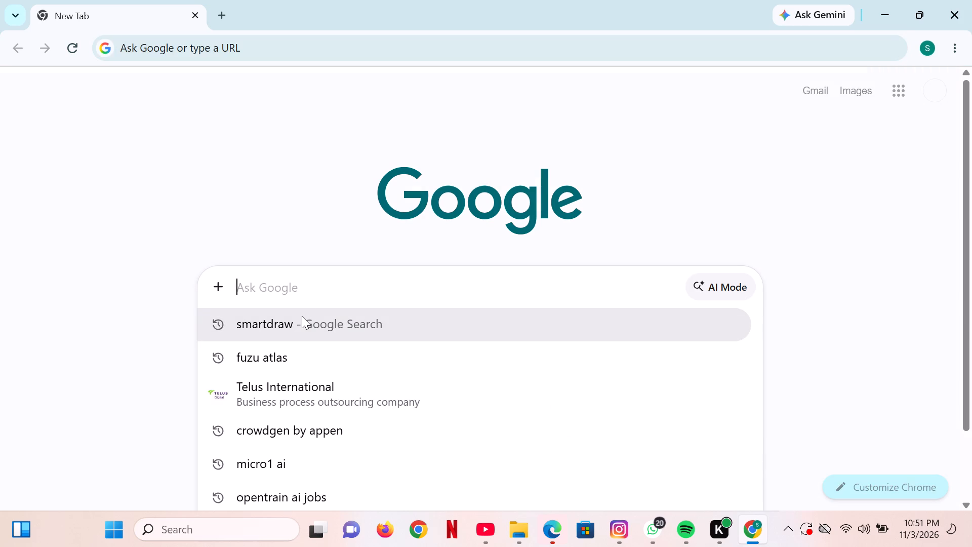
{"action": "left_click", "coordinate": [301, 316]}
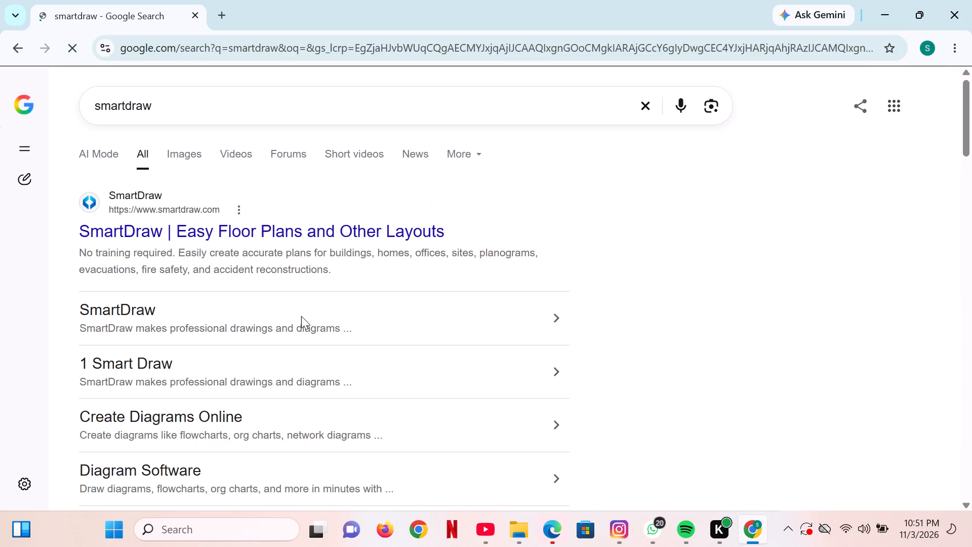
{"action": "left_click", "coordinate": [172, 231]}
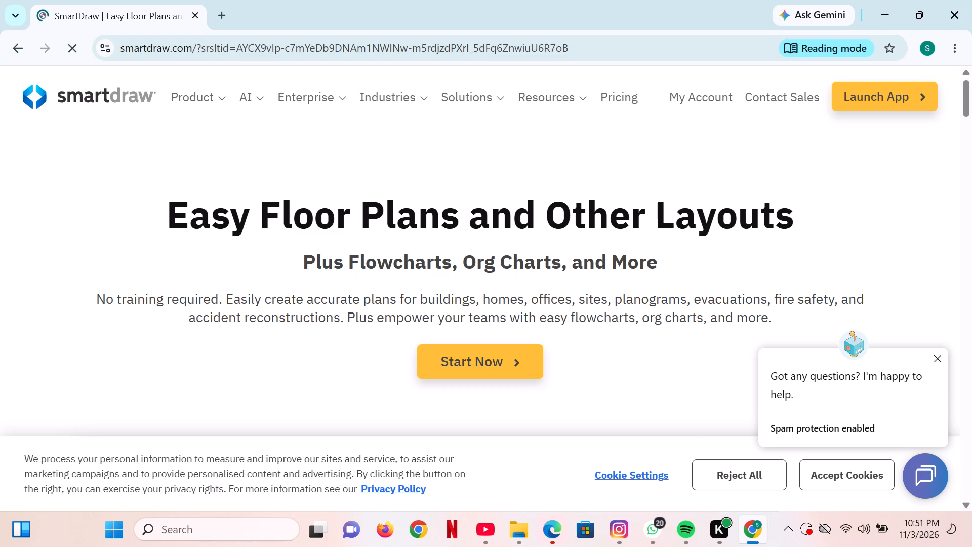
Reject all cookies on the SmartDraw homepage and dismiss the chat assistant's greeting.
{"action": "left_click", "coordinate": [727, 470]}
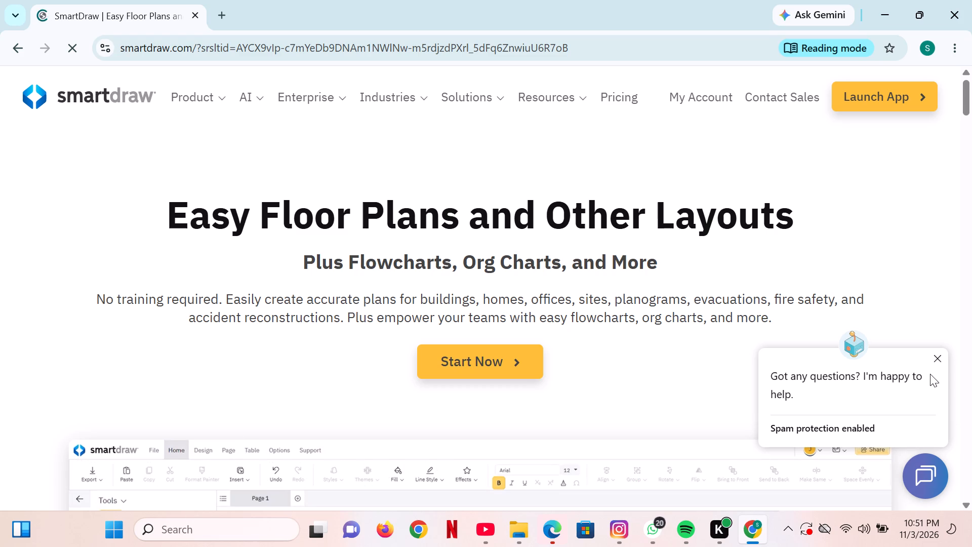
{"action": "left_click", "coordinate": [939, 359]}
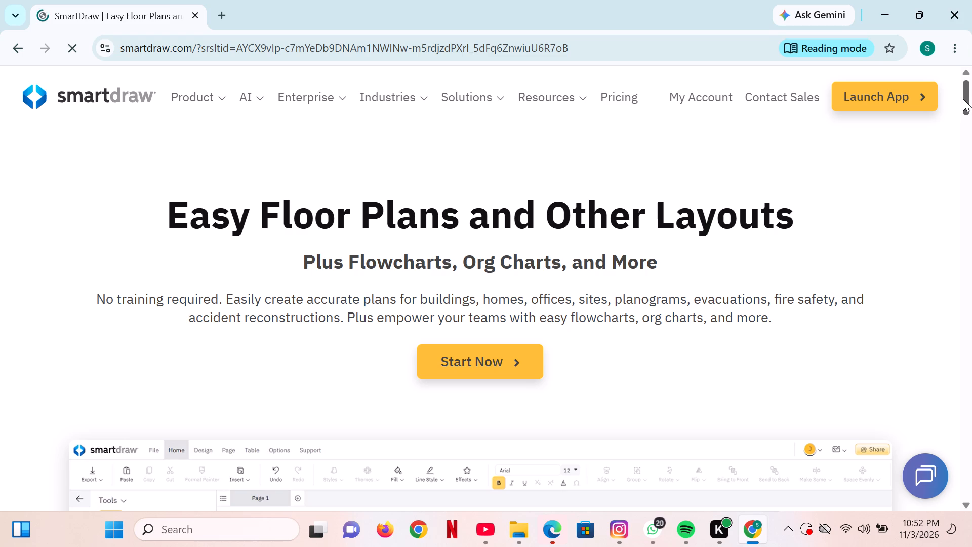
Look through the SmartDraw homepage and open the My Account page.
{"action": "left_click_drag", "start_coordinate": [963, 99], "coordinate": [969, 319]}
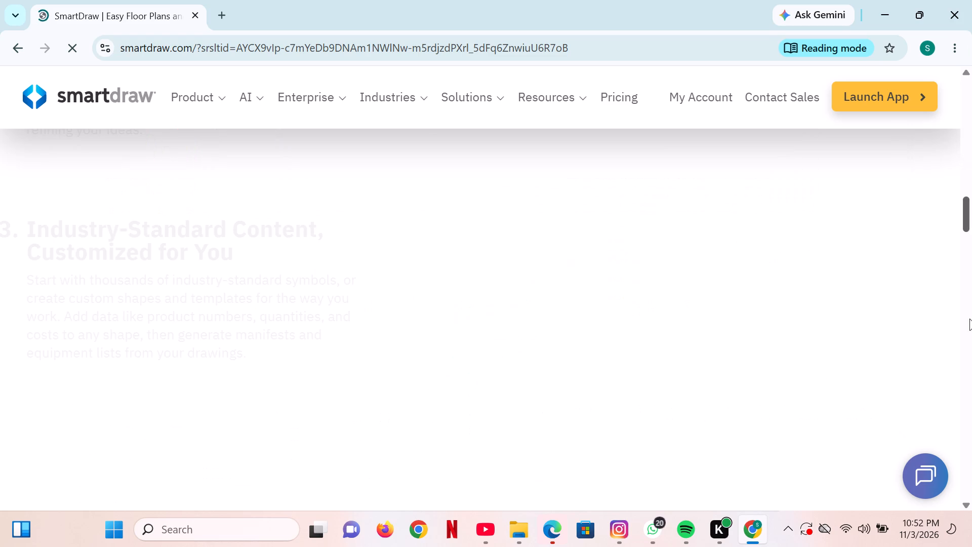
{"action": "left_click_drag", "start_coordinate": [969, 319], "coordinate": [969, 546]}
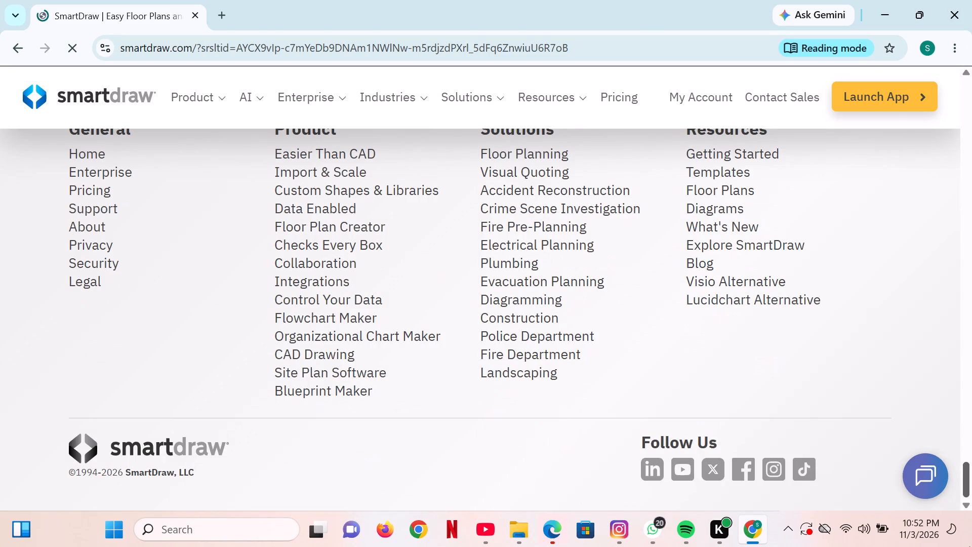
{"action": "left_click_drag", "start_coordinate": [969, 546], "coordinate": [922, 208]}
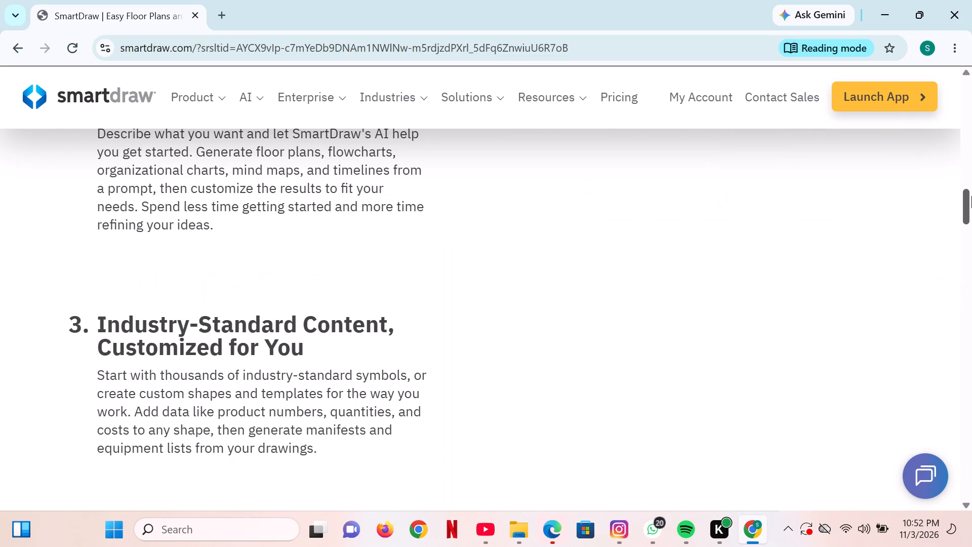
{"action": "left_click", "coordinate": [728, 103]}
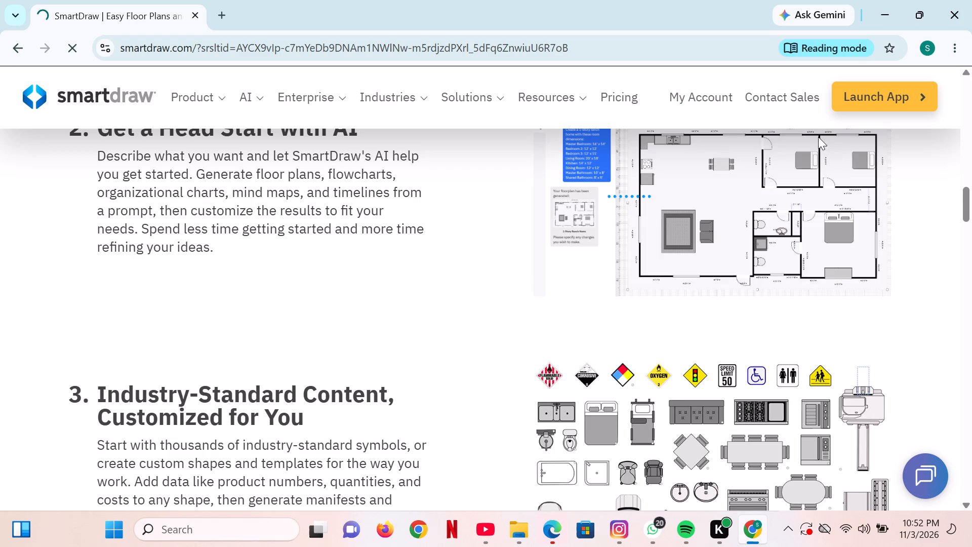
{"action": "left_click", "coordinate": [704, 94]}
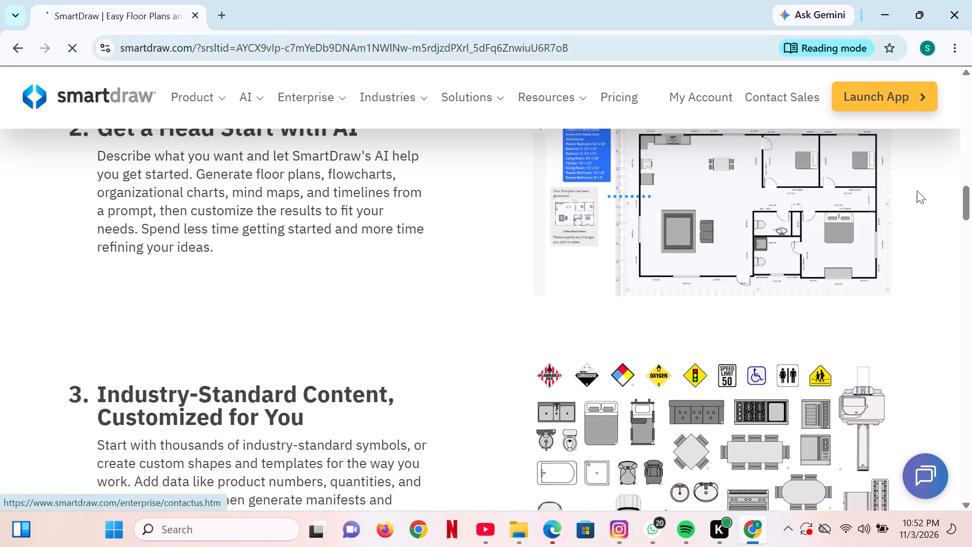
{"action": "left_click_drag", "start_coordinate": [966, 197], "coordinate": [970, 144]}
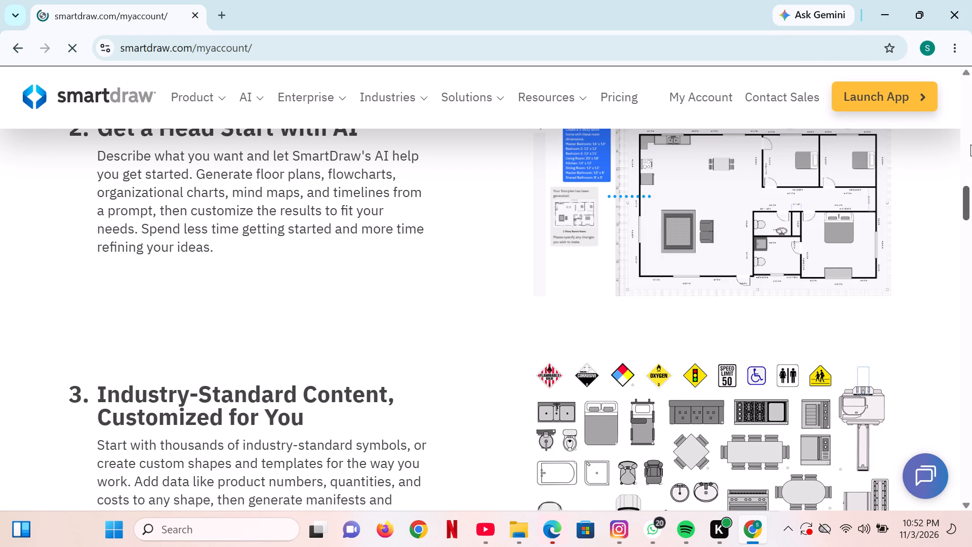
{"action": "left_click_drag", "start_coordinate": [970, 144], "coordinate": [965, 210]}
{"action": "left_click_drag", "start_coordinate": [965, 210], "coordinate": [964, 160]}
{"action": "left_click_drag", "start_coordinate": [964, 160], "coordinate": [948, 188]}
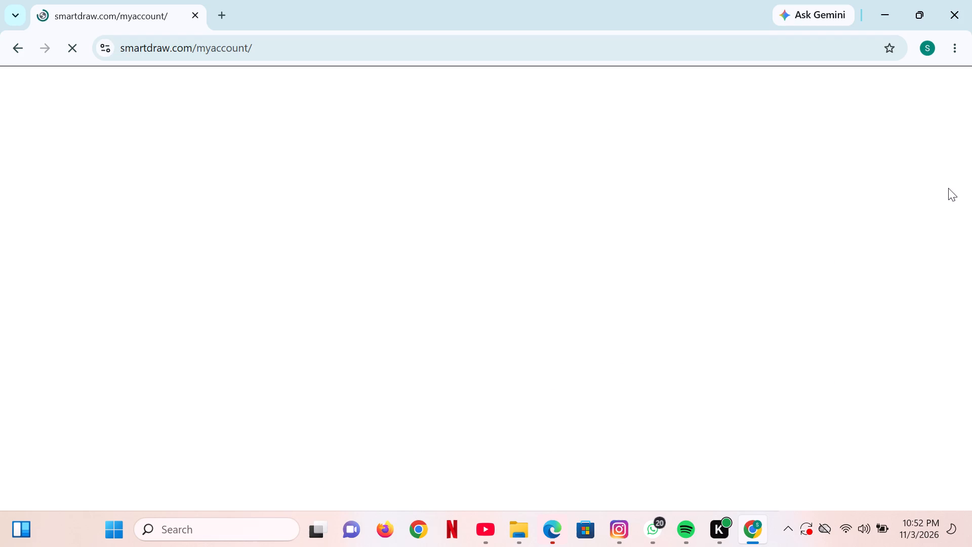
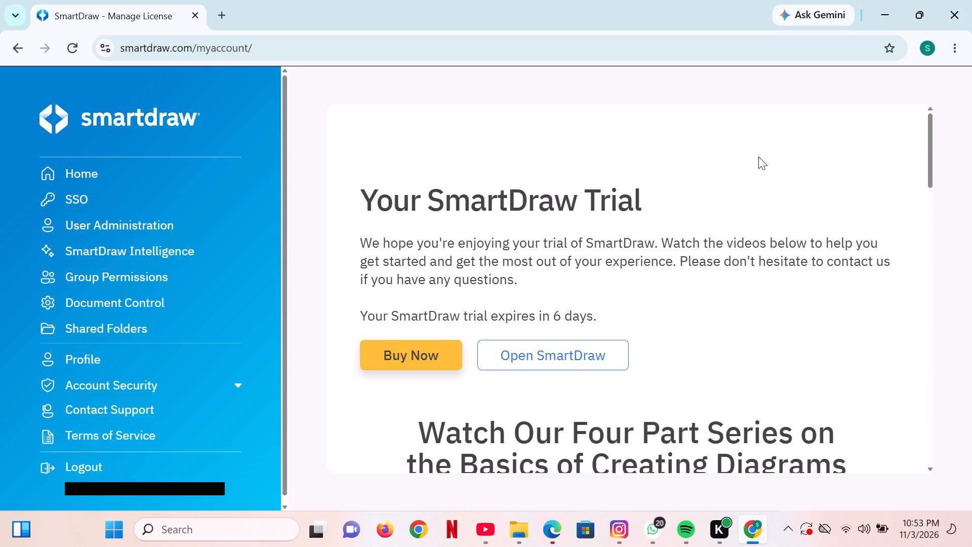
Launch the SmartDraw app from the trial page and open the recent file named Document.
{"action": "left_click", "coordinate": [600, 357]}
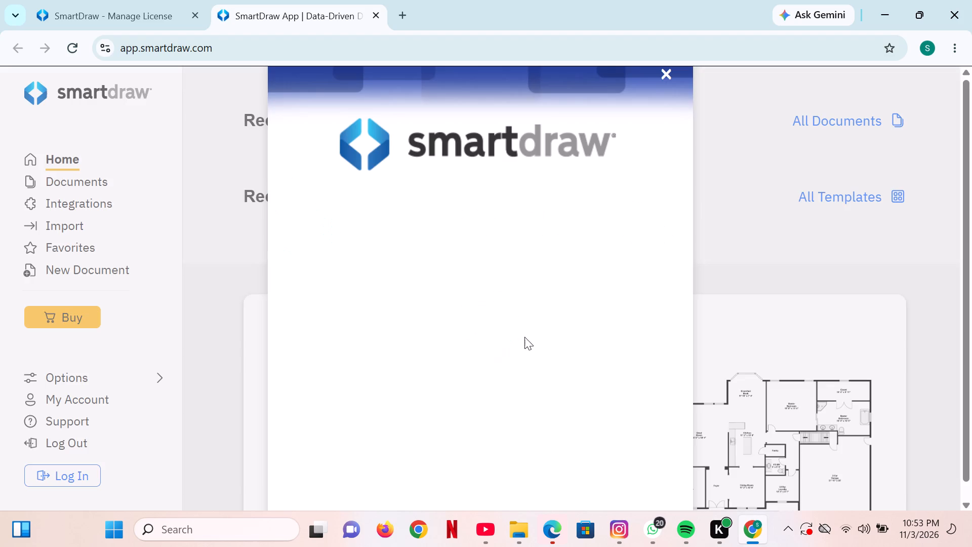
{"action": "left_click", "coordinate": [503, 330]}
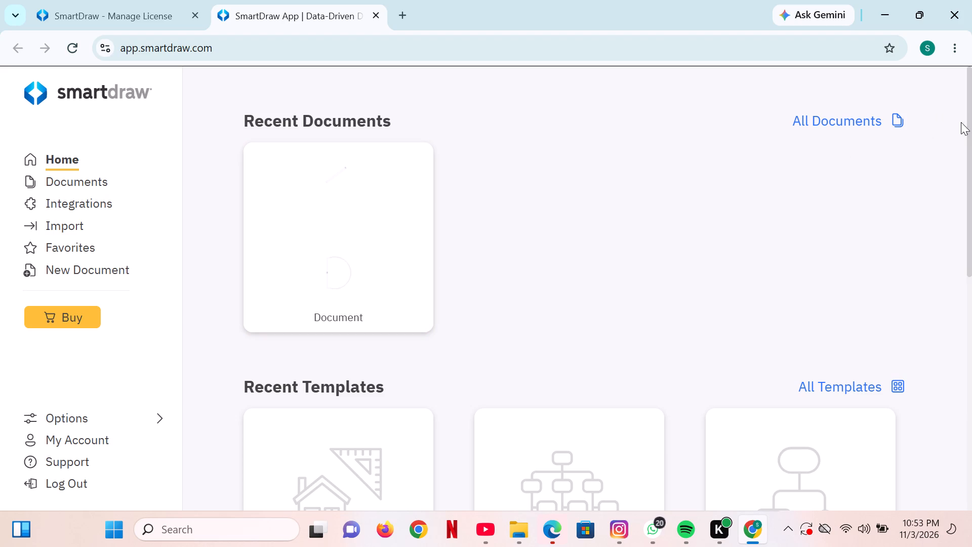
{"action": "left_click_drag", "start_coordinate": [968, 125], "coordinate": [967, 151]}
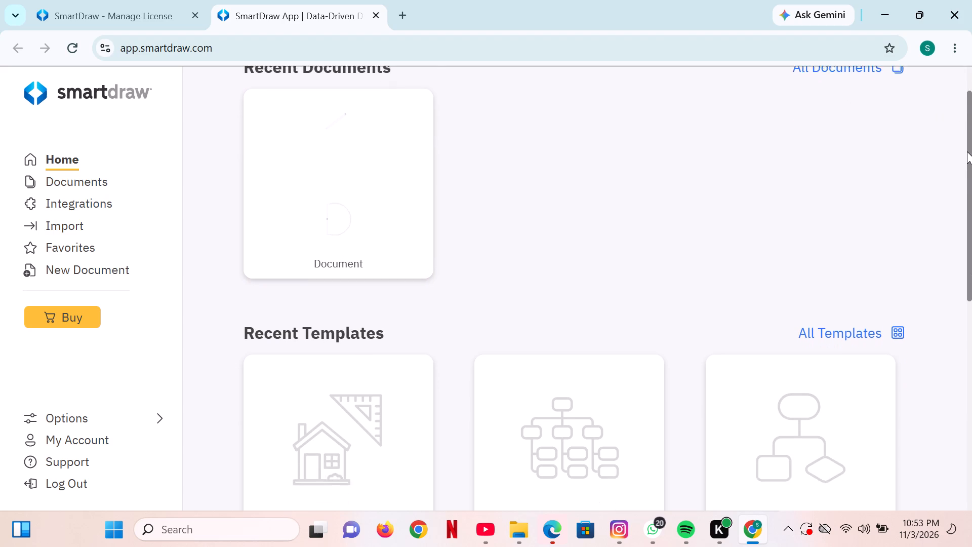
{"action": "left_click_drag", "start_coordinate": [967, 151], "coordinate": [963, 191]}
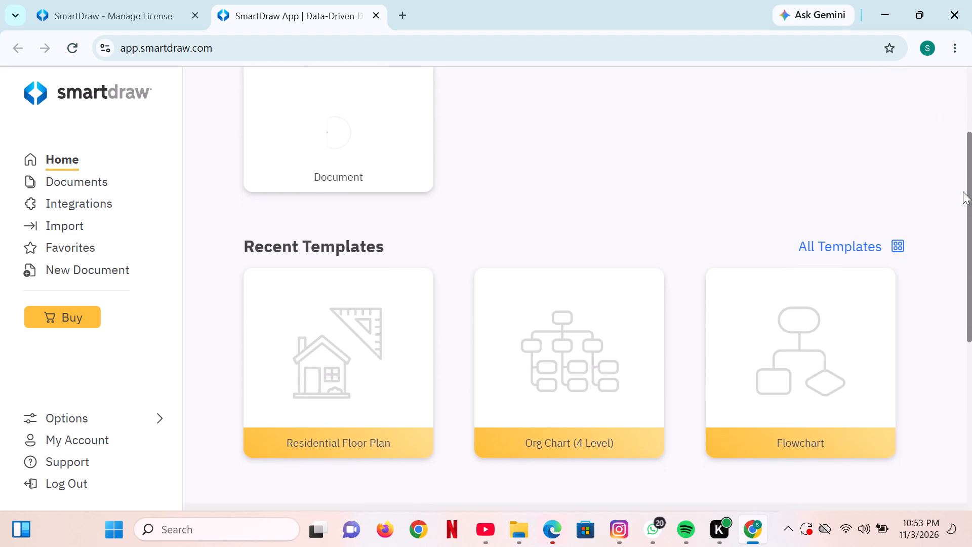
{"action": "left_click_drag", "start_coordinate": [963, 191], "coordinate": [949, 146]}
{"action": "left_click", "coordinate": [414, 187]}
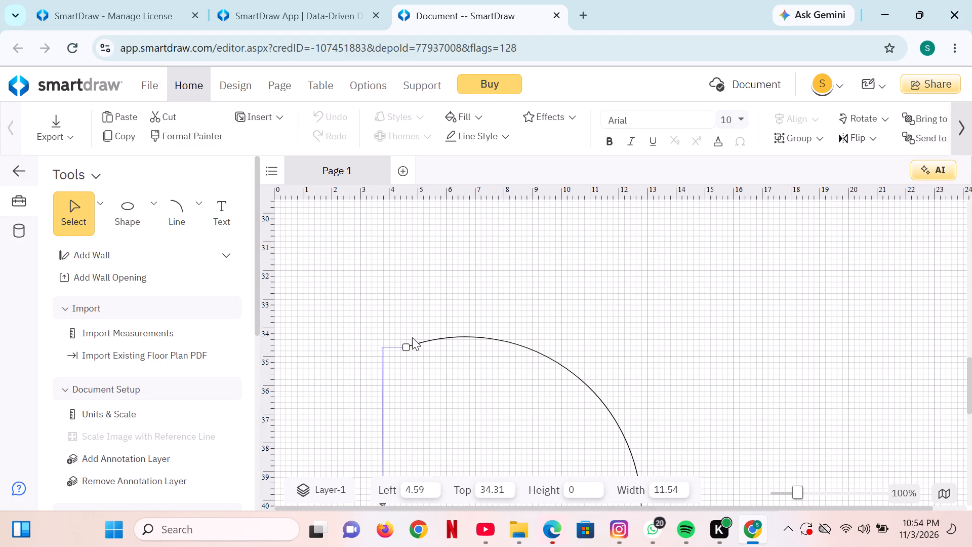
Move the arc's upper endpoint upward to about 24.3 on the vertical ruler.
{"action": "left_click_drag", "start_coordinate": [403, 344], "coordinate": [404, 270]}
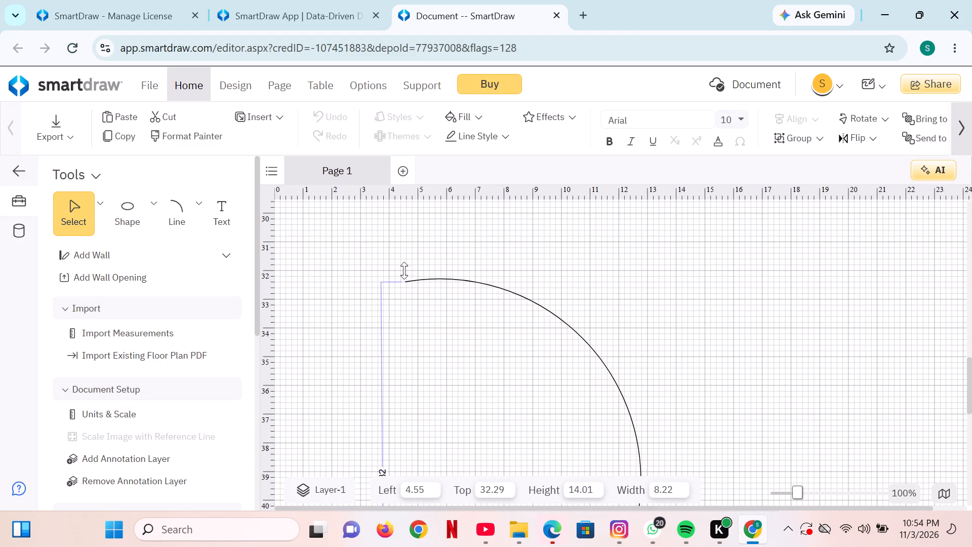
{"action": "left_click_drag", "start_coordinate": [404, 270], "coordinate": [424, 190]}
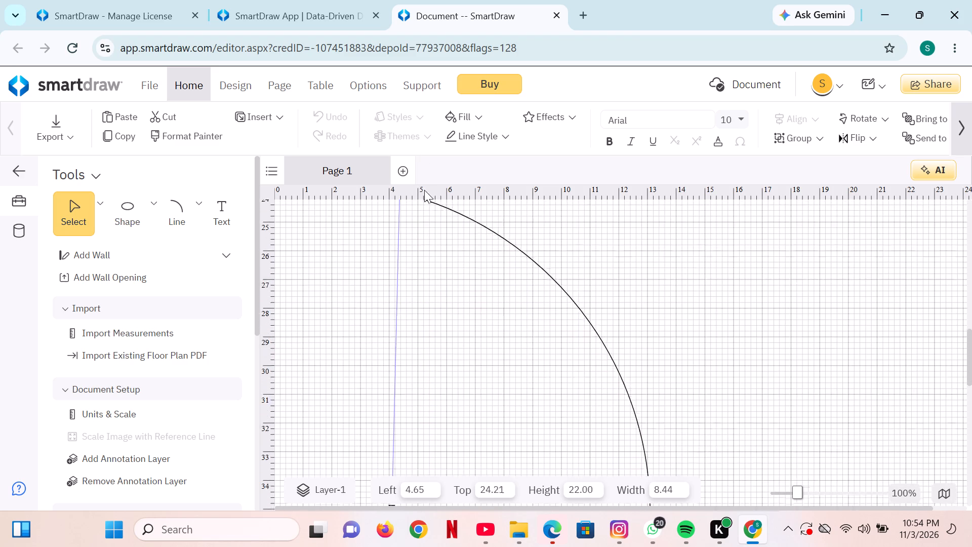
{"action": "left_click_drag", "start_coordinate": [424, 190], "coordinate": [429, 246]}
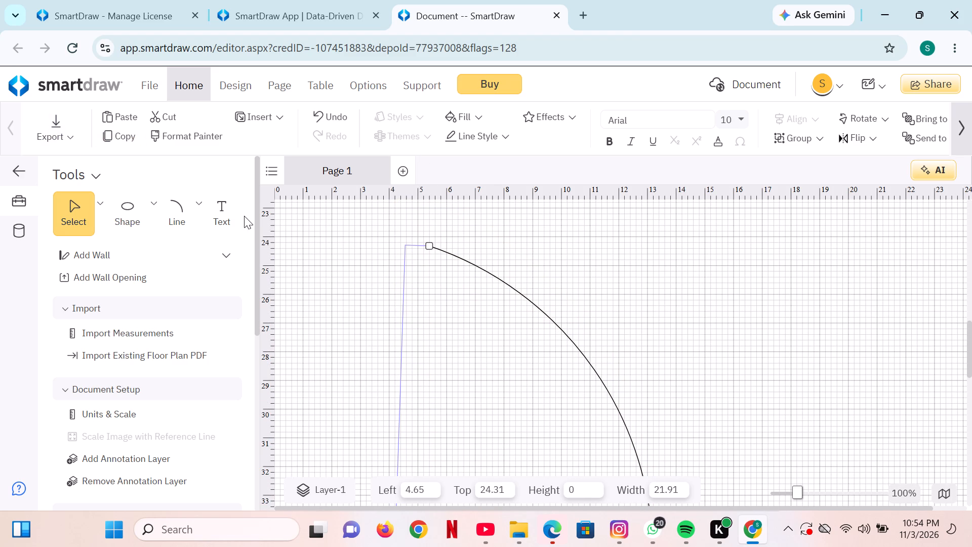
Delete the large arc from Page 1.
{"action": "right_click", "coordinate": [460, 254]}
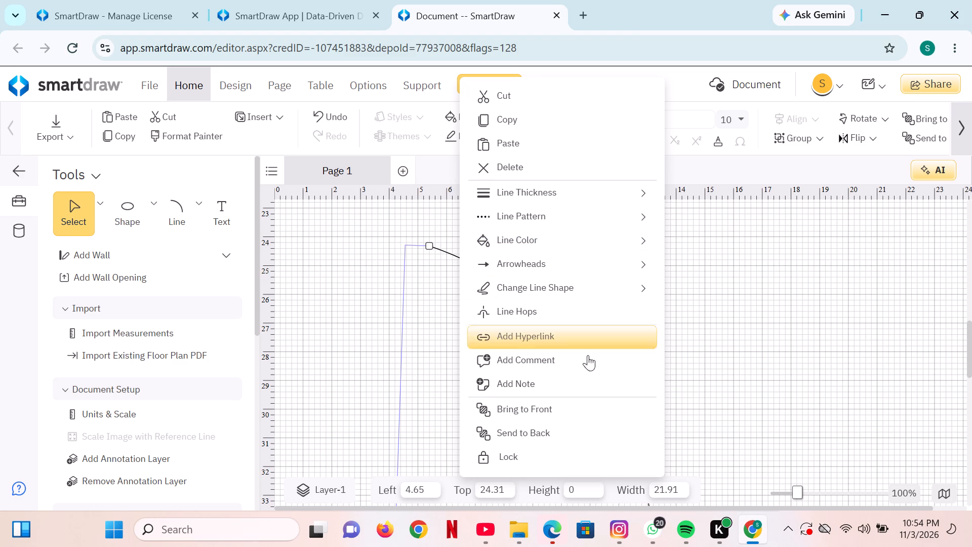
{"action": "left_click", "coordinate": [541, 167]}
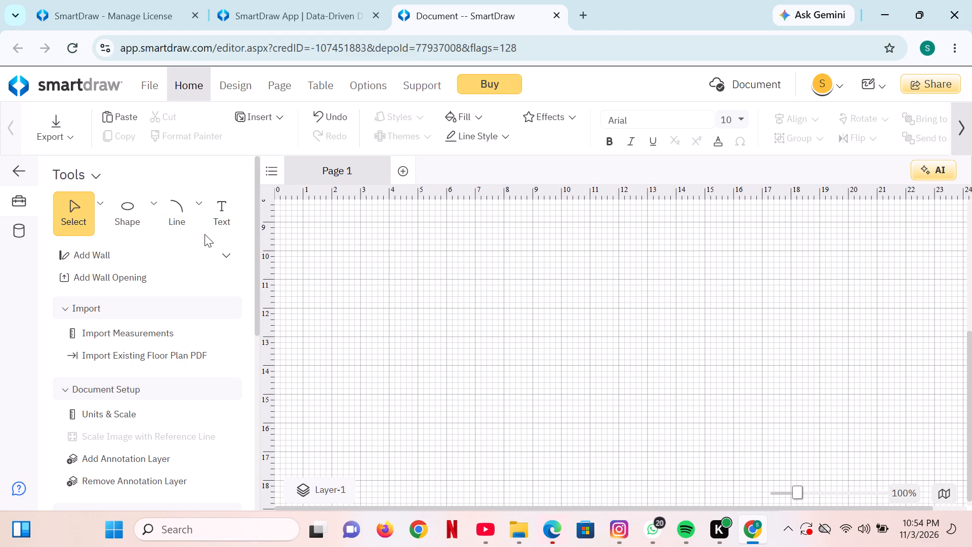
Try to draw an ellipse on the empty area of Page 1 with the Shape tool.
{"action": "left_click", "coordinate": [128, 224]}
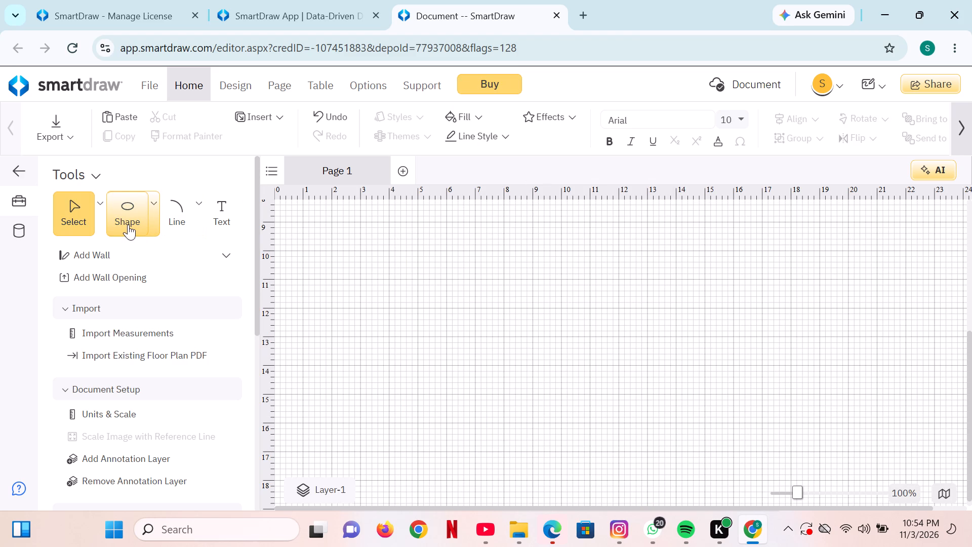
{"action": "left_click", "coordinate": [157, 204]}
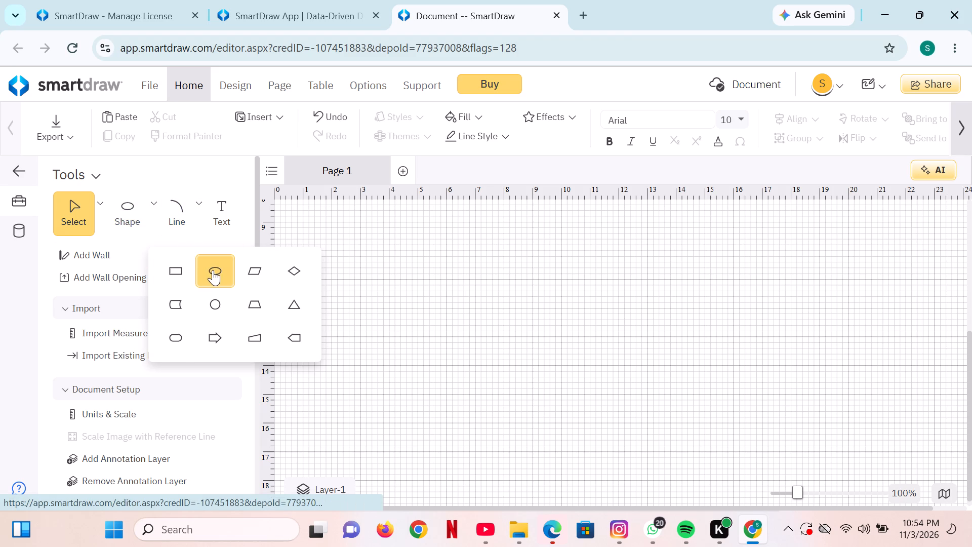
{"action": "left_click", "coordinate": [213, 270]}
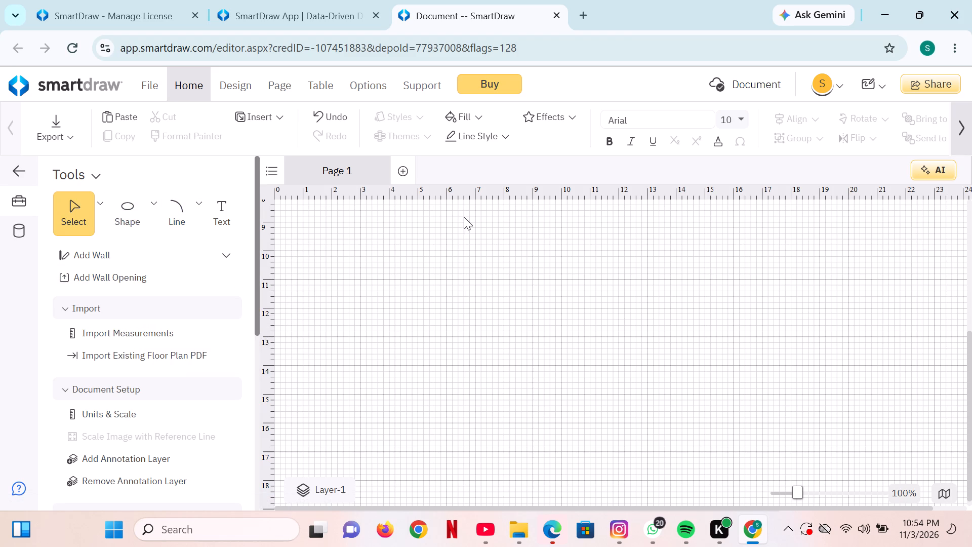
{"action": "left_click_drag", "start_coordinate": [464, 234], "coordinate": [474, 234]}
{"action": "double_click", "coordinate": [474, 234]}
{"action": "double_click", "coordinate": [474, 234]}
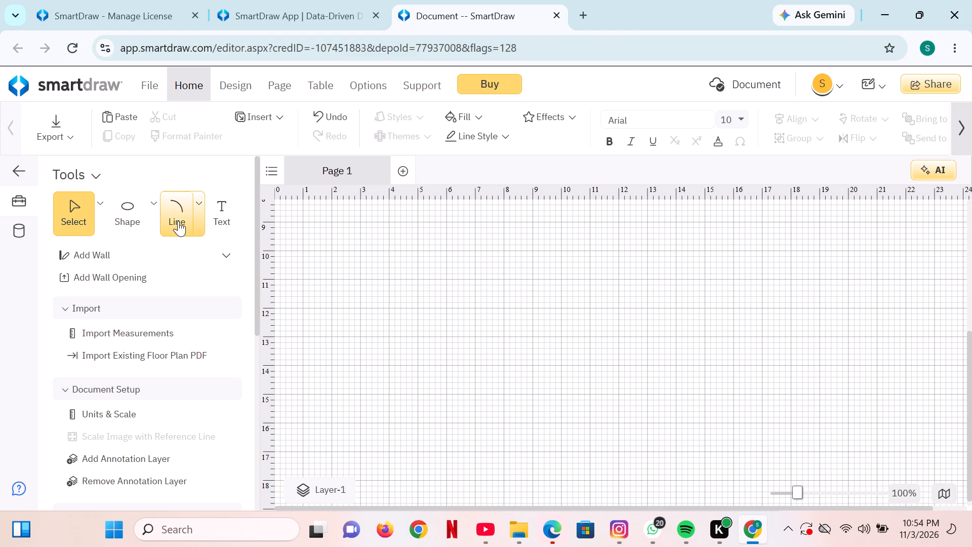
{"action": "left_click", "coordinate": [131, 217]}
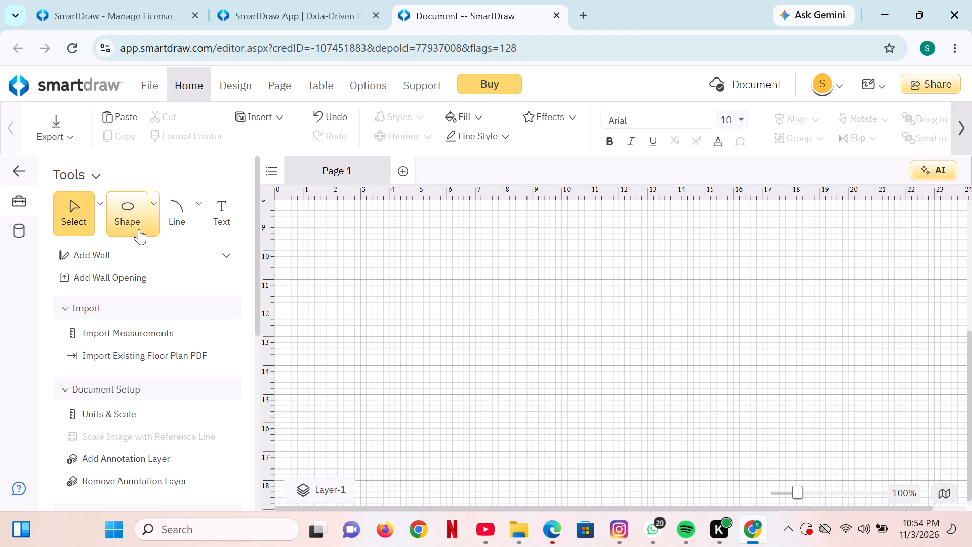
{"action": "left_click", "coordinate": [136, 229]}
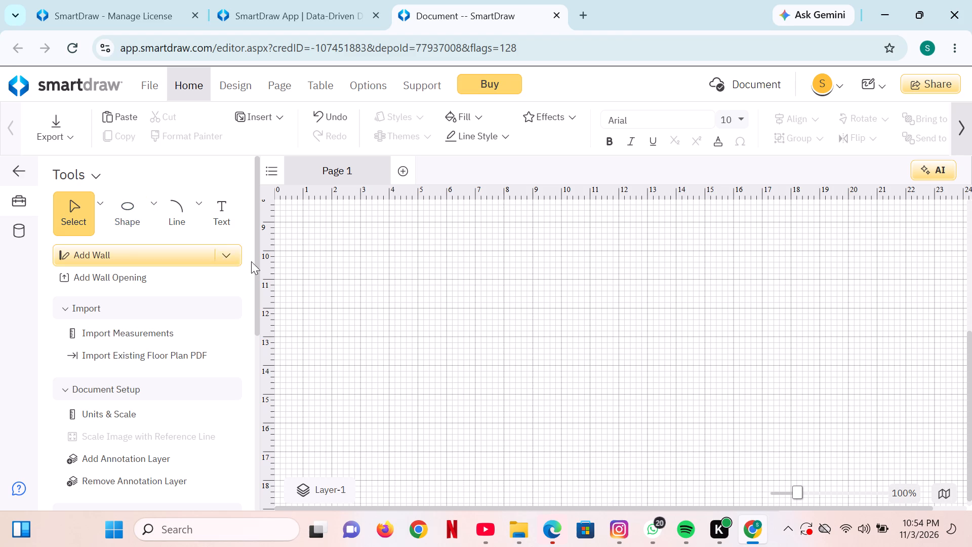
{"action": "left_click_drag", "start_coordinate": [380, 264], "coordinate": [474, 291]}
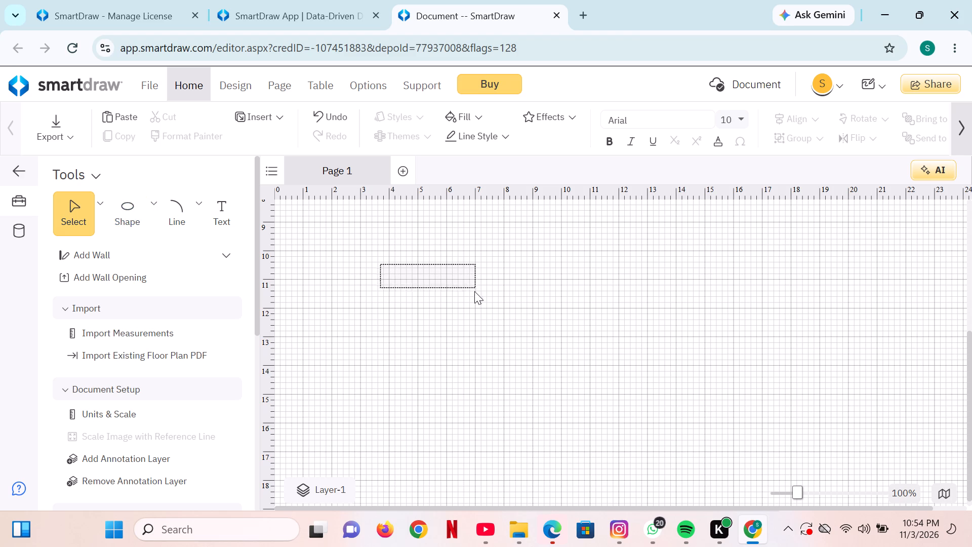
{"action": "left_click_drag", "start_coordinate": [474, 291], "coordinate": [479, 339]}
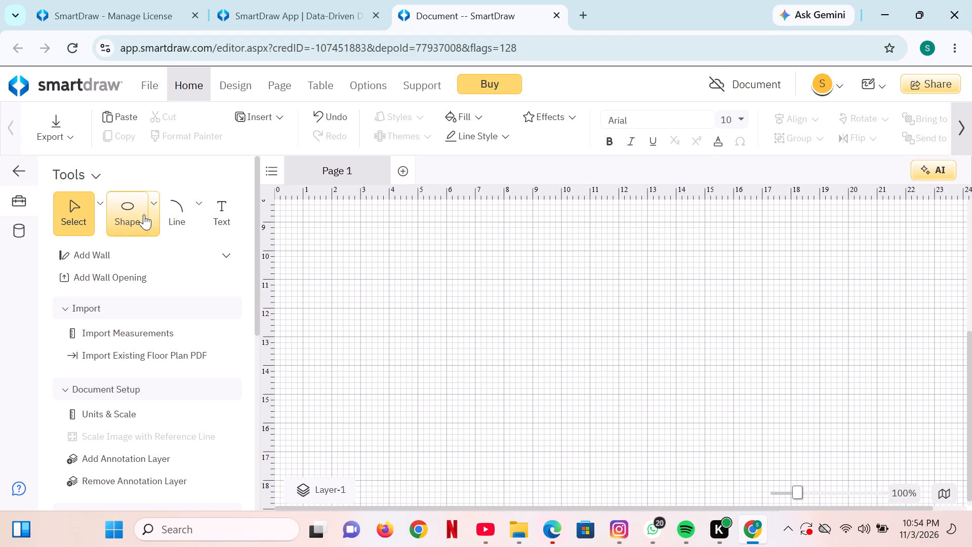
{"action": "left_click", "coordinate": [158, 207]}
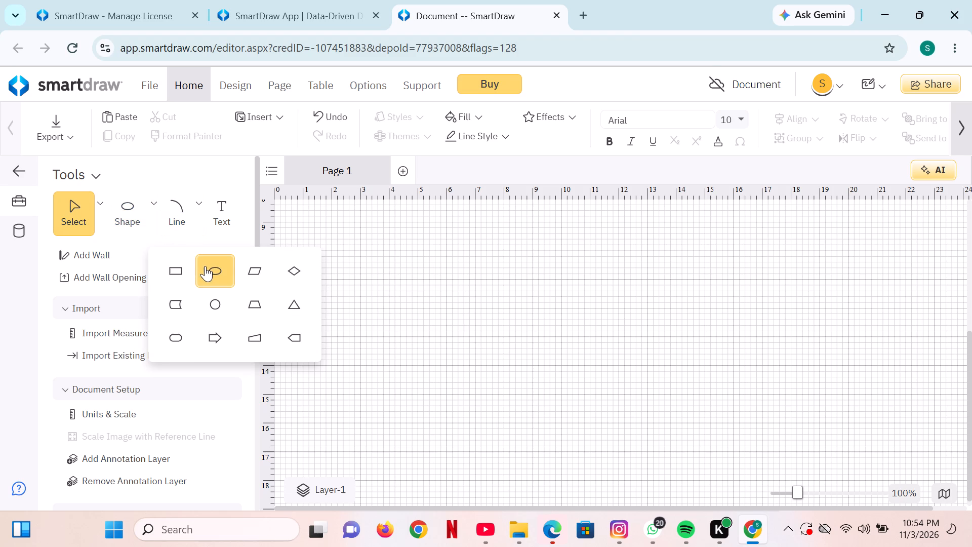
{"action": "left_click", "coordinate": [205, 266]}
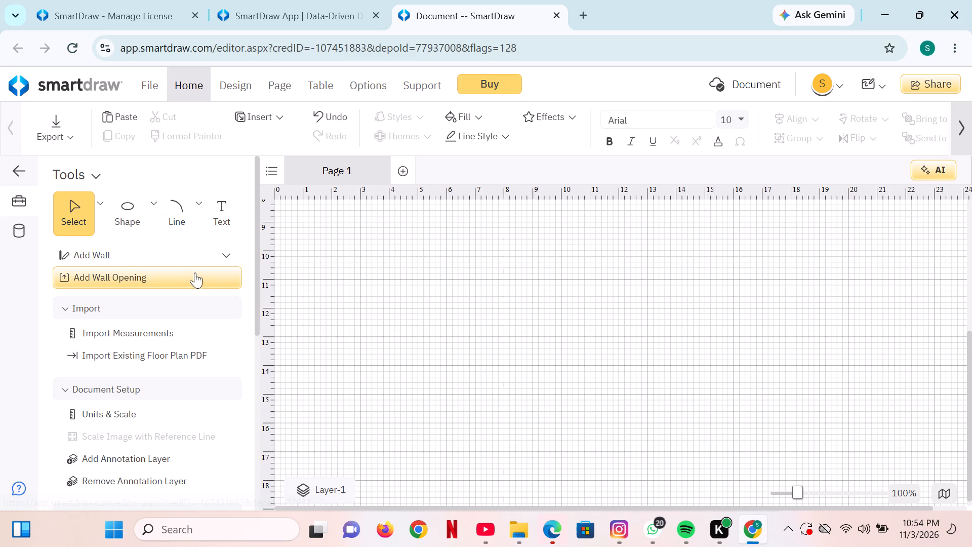
Place a wall opening about 1.22 wide and 0.18 high at about 5.6 left and 10.7 top.
{"action": "left_click", "coordinate": [186, 273]}
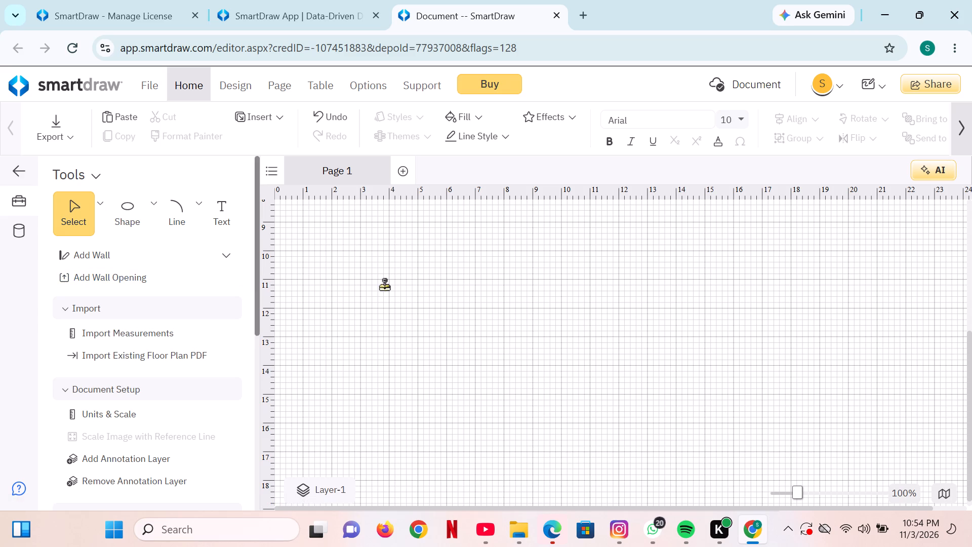
{"action": "left_click_drag", "start_coordinate": [454, 272], "coordinate": [468, 272]}
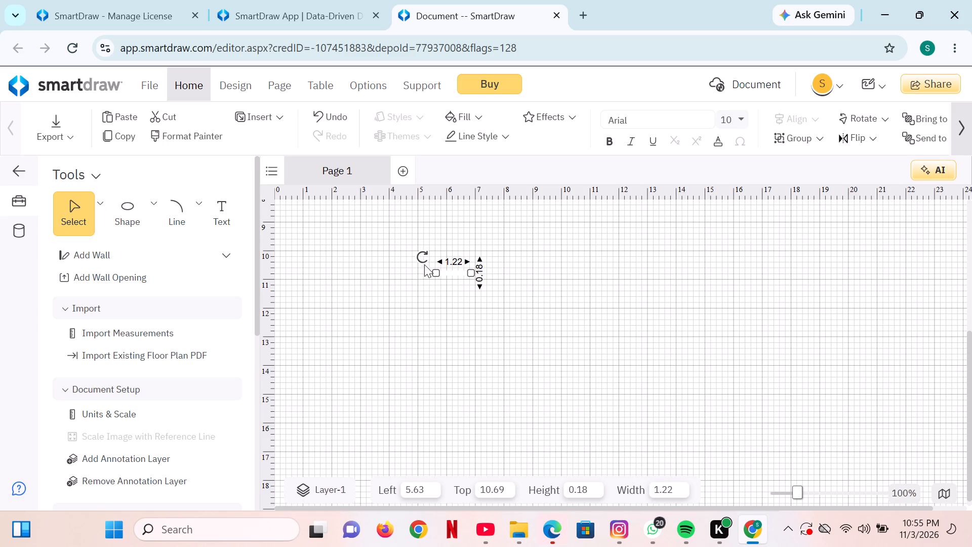
Rotate the wall opening to about 115° and deselect it.
{"action": "left_click_drag", "start_coordinate": [424, 260], "coordinate": [448, 266]}
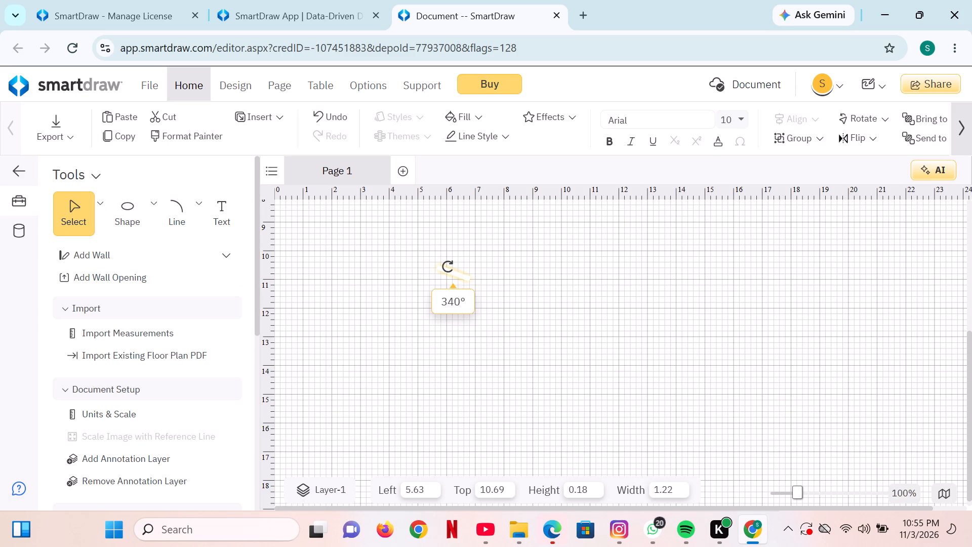
{"action": "left_click_drag", "start_coordinate": [448, 266], "coordinate": [470, 274]}
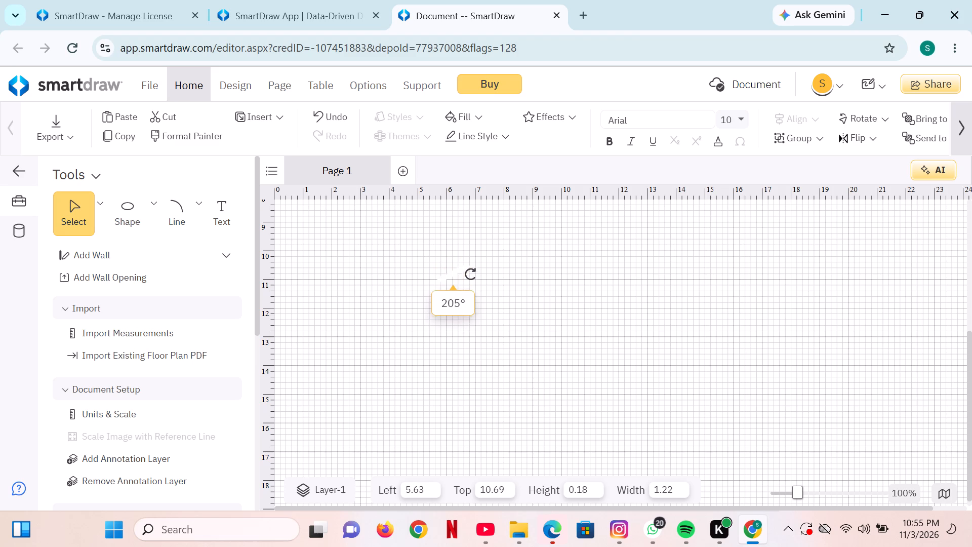
{"action": "left_click_drag", "start_coordinate": [470, 274], "coordinate": [373, 296]}
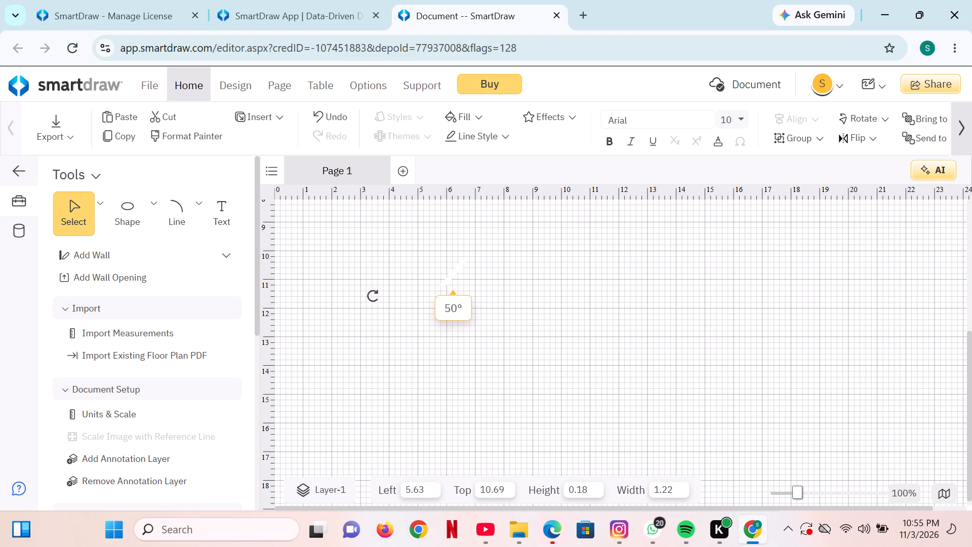
{"action": "left_click_drag", "start_coordinate": [373, 296], "coordinate": [499, 295]}
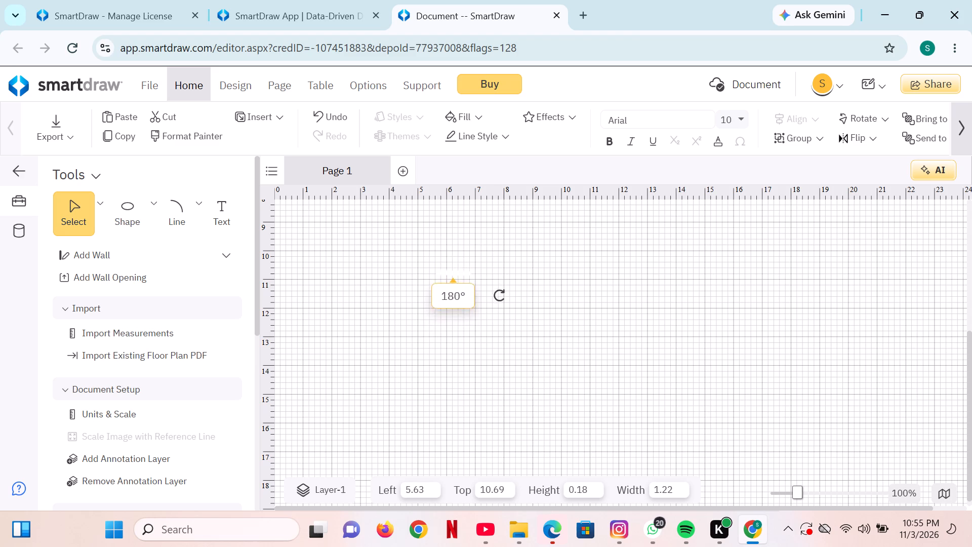
{"action": "left_click_drag", "start_coordinate": [499, 295], "coordinate": [507, 255]}
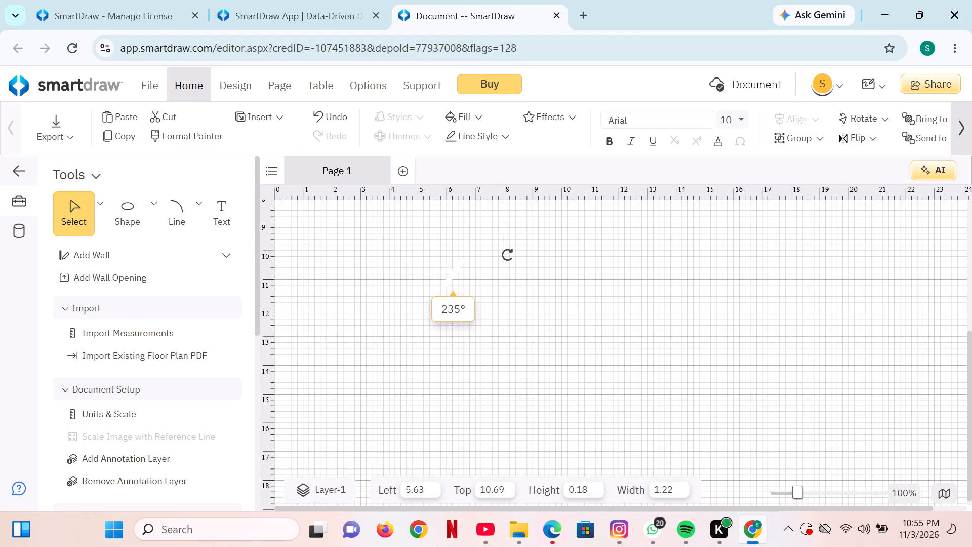
{"action": "left_click_drag", "start_coordinate": [507, 255], "coordinate": [413, 395]}
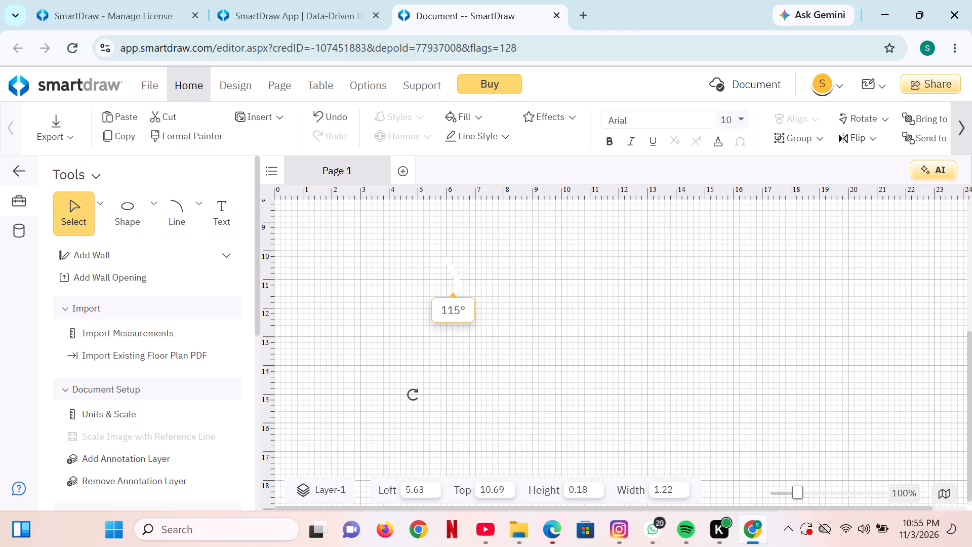
{"action": "left_click_drag", "start_coordinate": [413, 395], "coordinate": [453, 329]}
{"action": "left_click", "coordinate": [453, 329]}
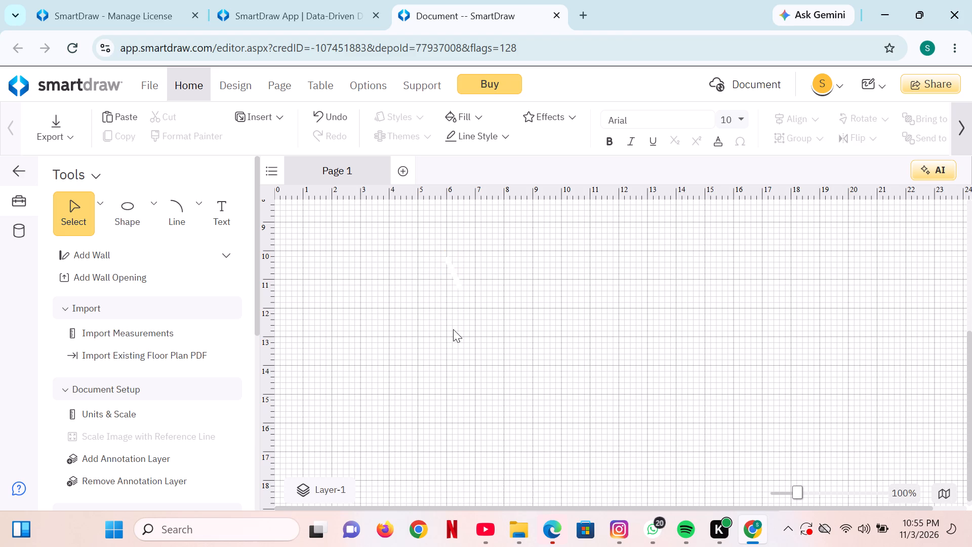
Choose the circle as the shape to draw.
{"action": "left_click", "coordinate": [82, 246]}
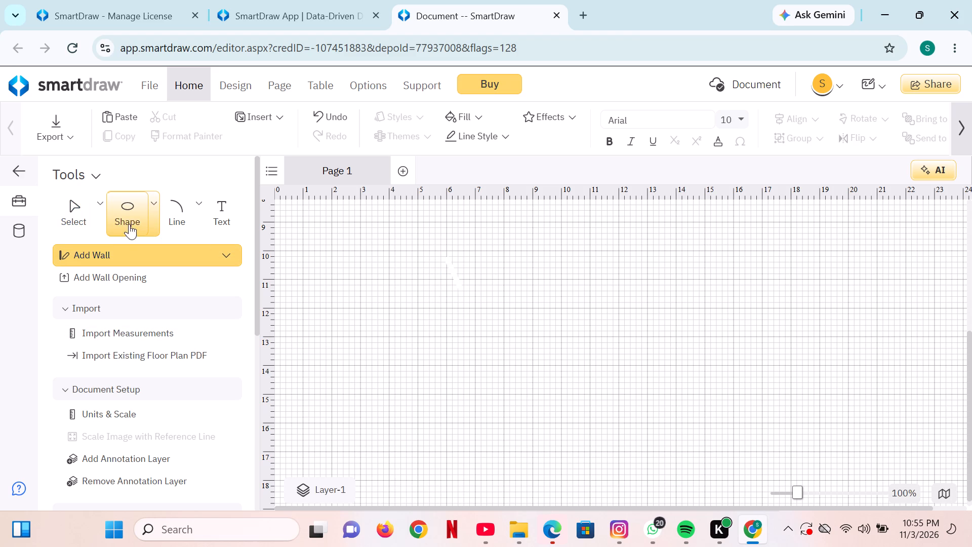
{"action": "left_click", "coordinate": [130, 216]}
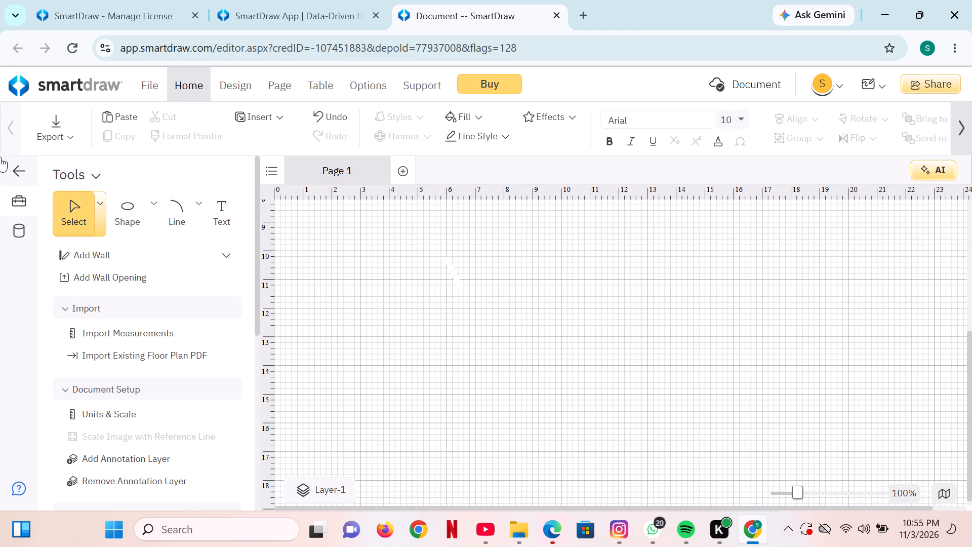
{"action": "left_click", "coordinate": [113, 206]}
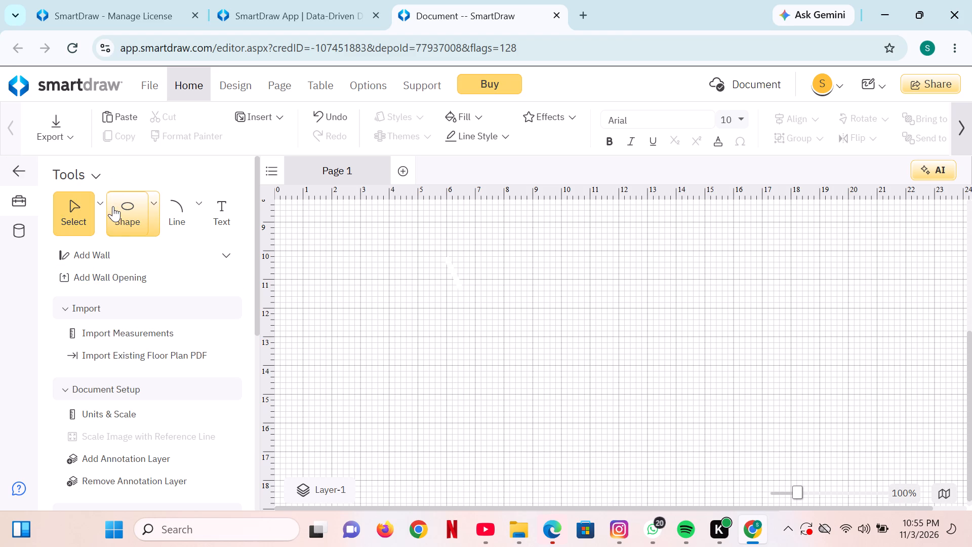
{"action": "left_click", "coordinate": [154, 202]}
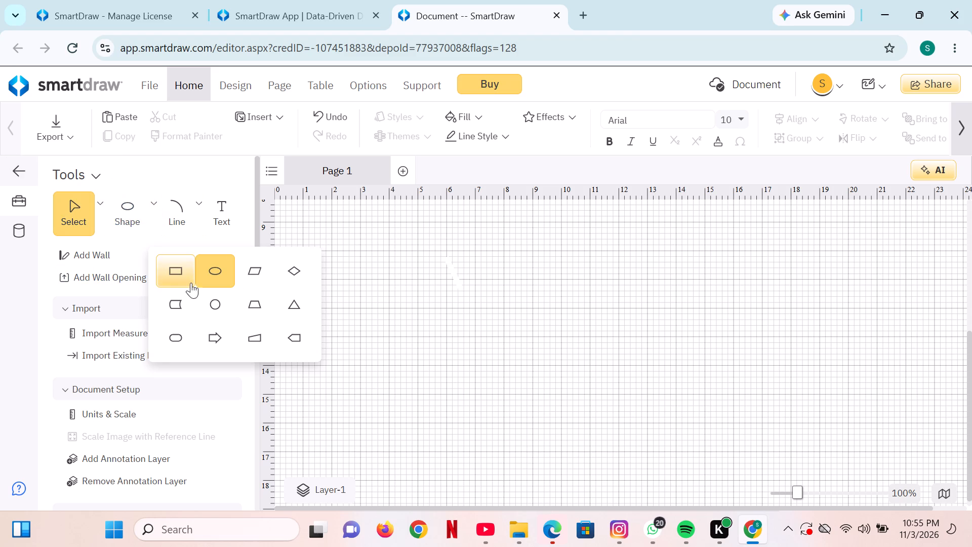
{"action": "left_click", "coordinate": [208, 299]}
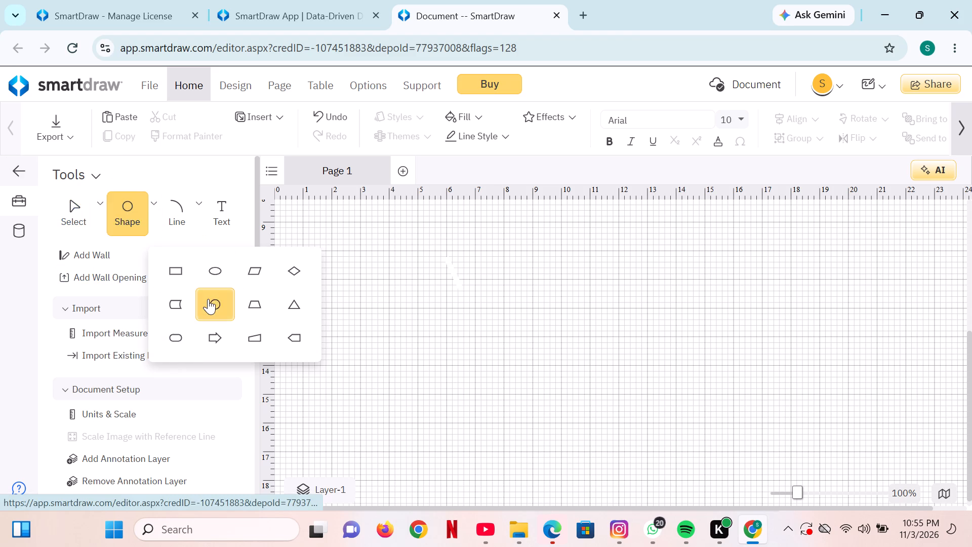
Shorten the wall opening to about 1.03 wide and move it to about 6.9 left and 10.05 top.
{"action": "left_click_drag", "start_coordinate": [441, 256], "coordinate": [463, 256]}
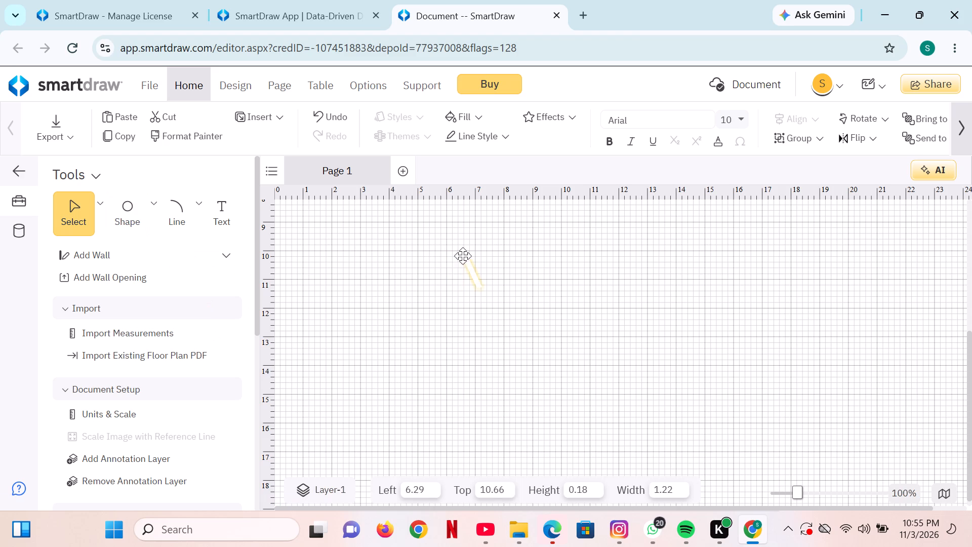
{"action": "left_click_drag", "start_coordinate": [463, 256], "coordinate": [474, 264]}
{"action": "left_click_drag", "start_coordinate": [474, 264], "coordinate": [477, 277]}
{"action": "left_click_drag", "start_coordinate": [477, 277], "coordinate": [469, 275]}
{"action": "left_click_drag", "start_coordinate": [469, 275], "coordinate": [501, 294]}
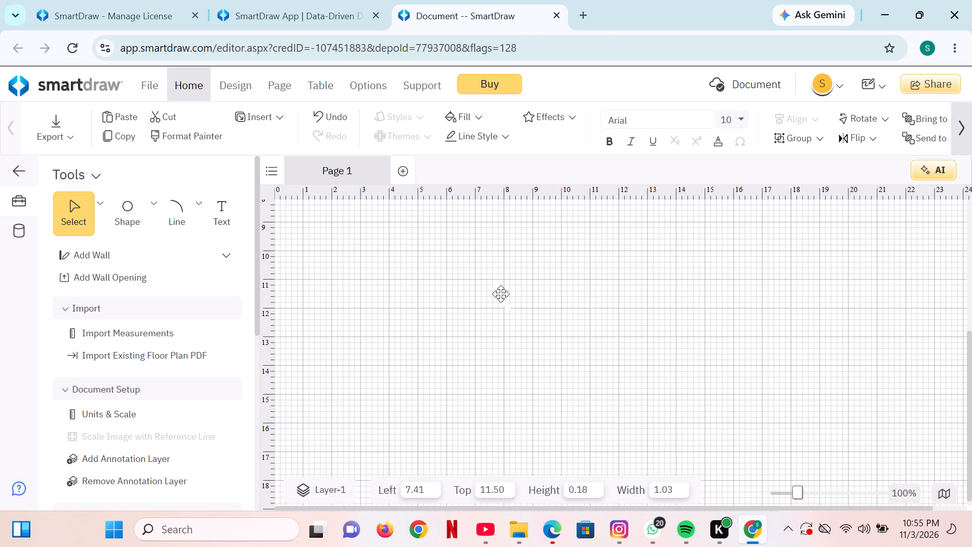
{"action": "left_click_drag", "start_coordinate": [501, 294], "coordinate": [433, 300]}
{"action": "left_click_drag", "start_coordinate": [433, 300], "coordinate": [470, 246]}
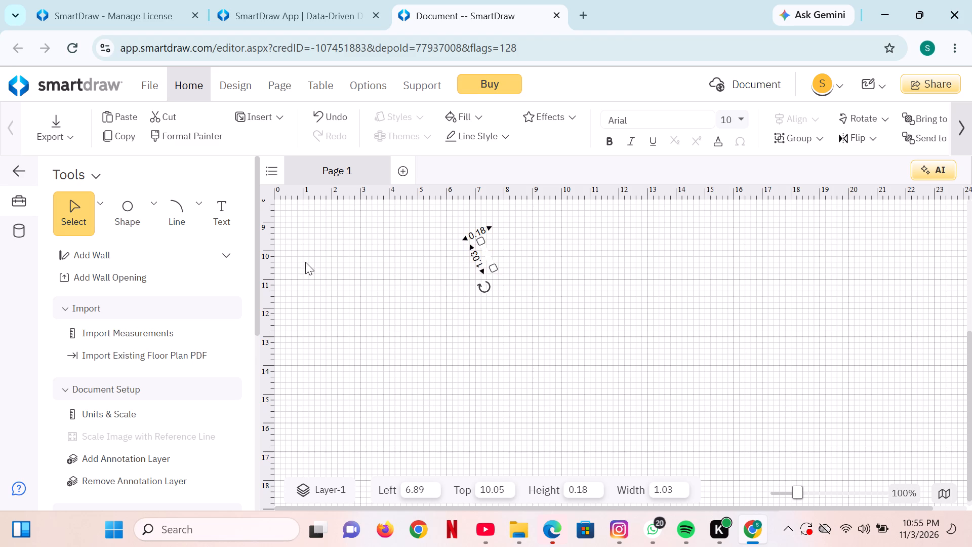
Draw a stepped shape connector about 6.86 wide and 2.07 high, starting just below the wall opening at about 6.77 left and 10.64 top.
{"action": "left_click", "coordinate": [178, 217]}
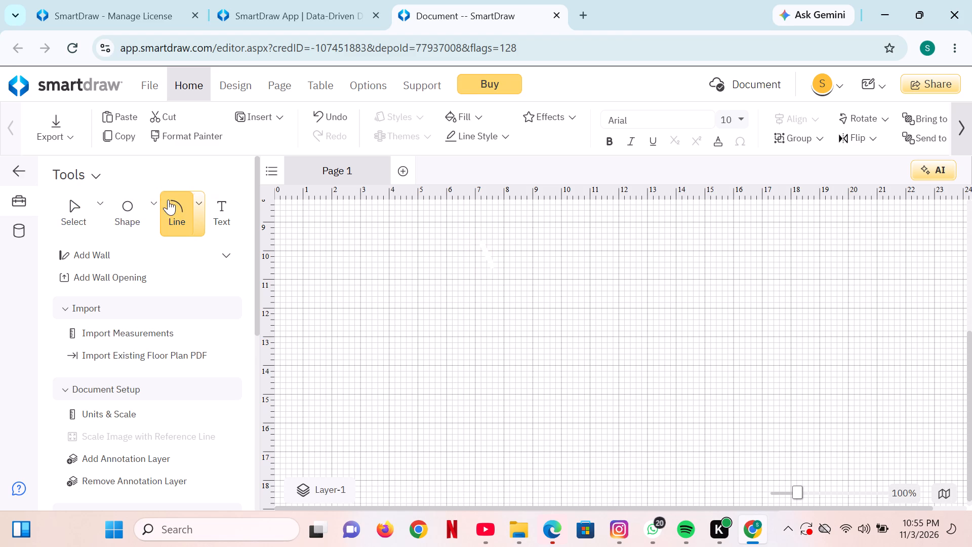
{"action": "left_click", "coordinate": [193, 196]}
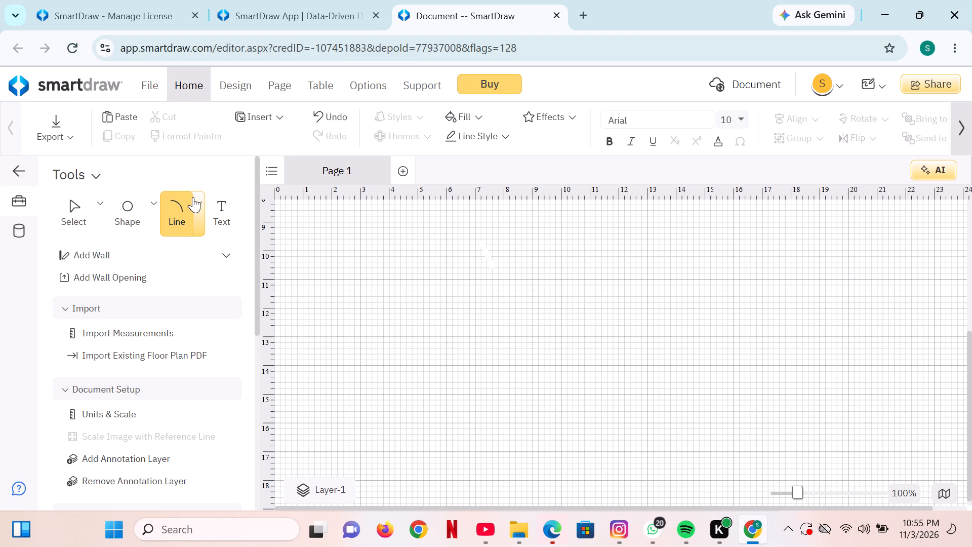
{"action": "left_click", "coordinate": [197, 204]}
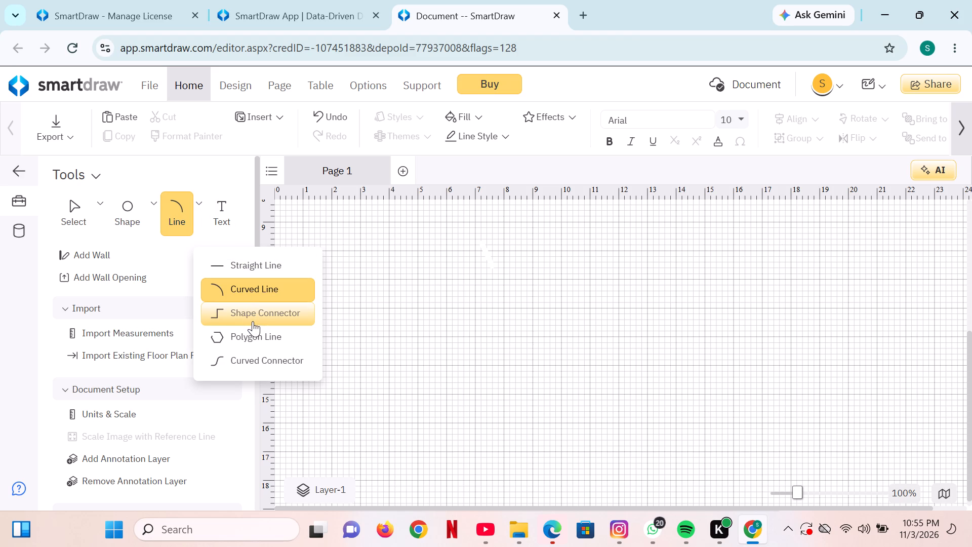
{"action": "left_click", "coordinate": [251, 305]}
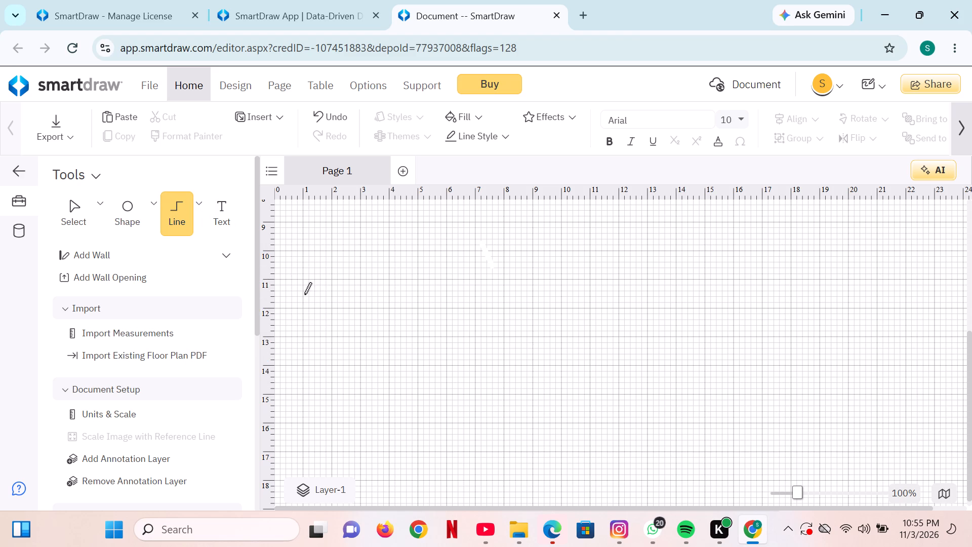
{"action": "left_click_drag", "start_coordinate": [469, 269], "coordinate": [471, 281]}
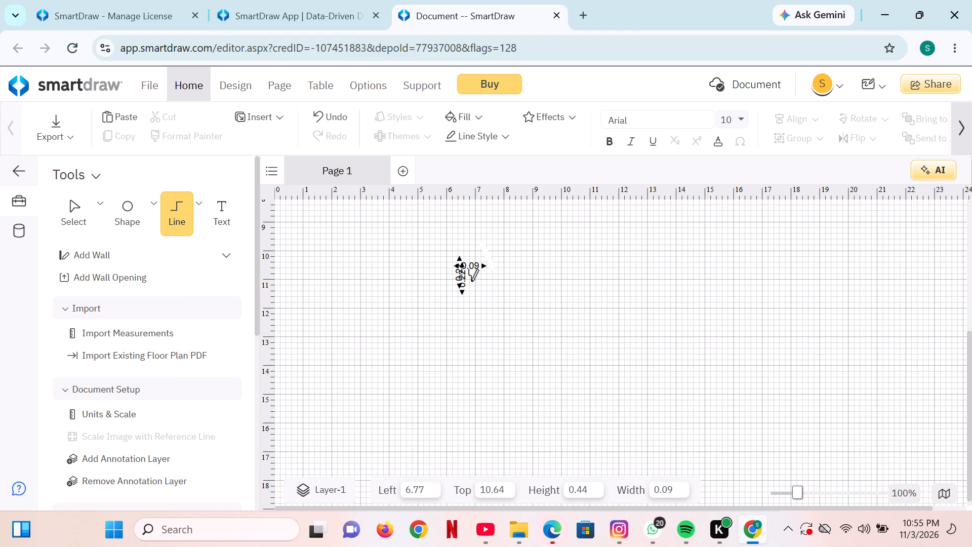
{"action": "left_click_drag", "start_coordinate": [471, 281], "coordinate": [520, 263]}
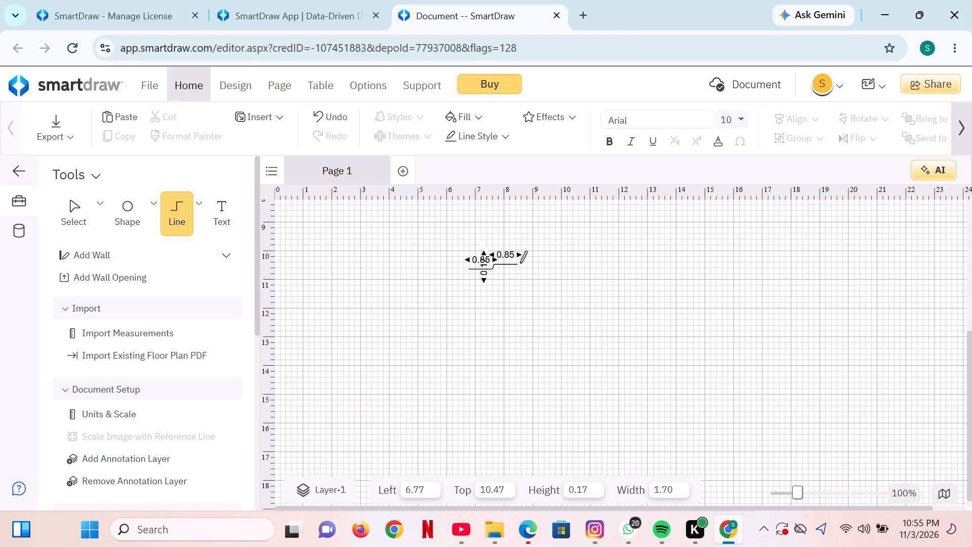
{"action": "left_click_drag", "start_coordinate": [520, 263], "coordinate": [547, 272]}
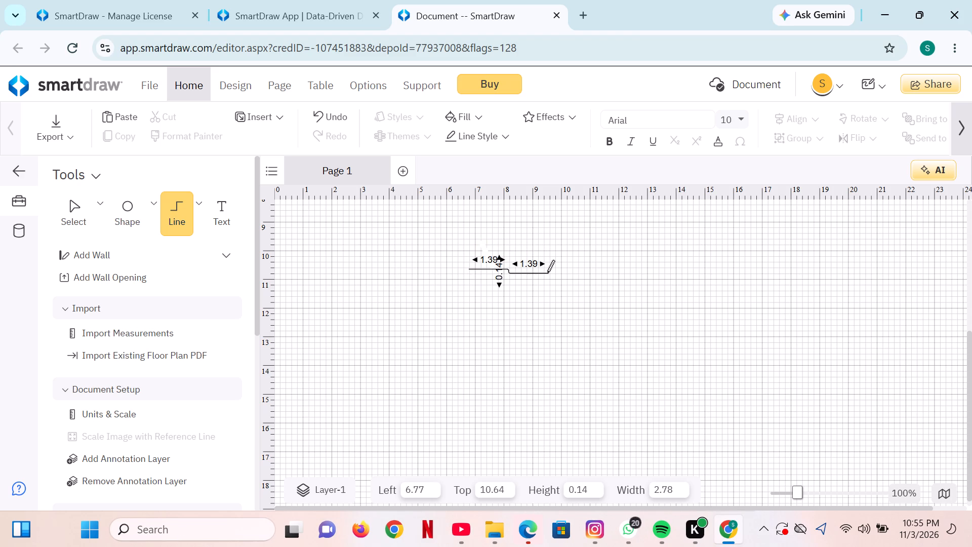
{"action": "left_click_drag", "start_coordinate": [547, 272], "coordinate": [552, 287]}
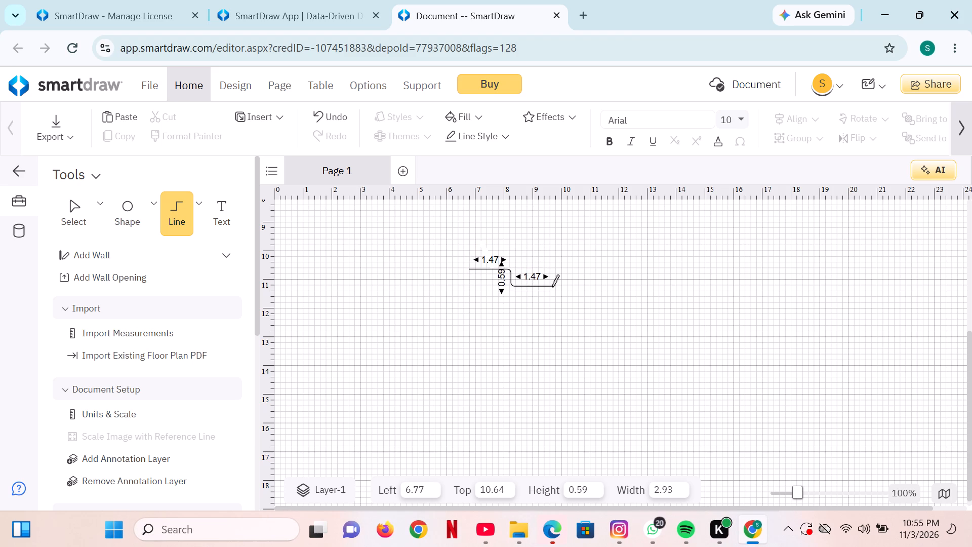
{"action": "left_click_drag", "start_coordinate": [552, 287], "coordinate": [571, 320]}
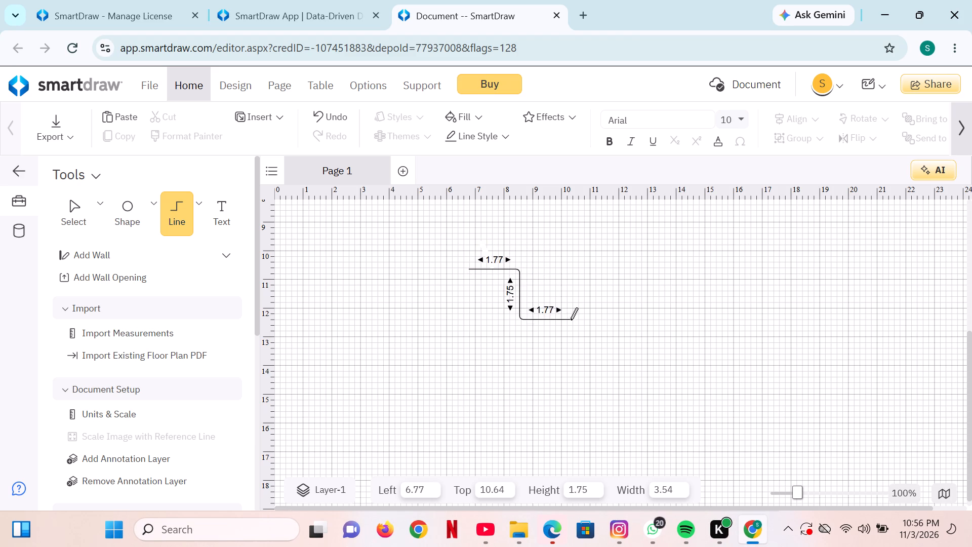
{"action": "left_click_drag", "start_coordinate": [571, 320], "coordinate": [612, 333]}
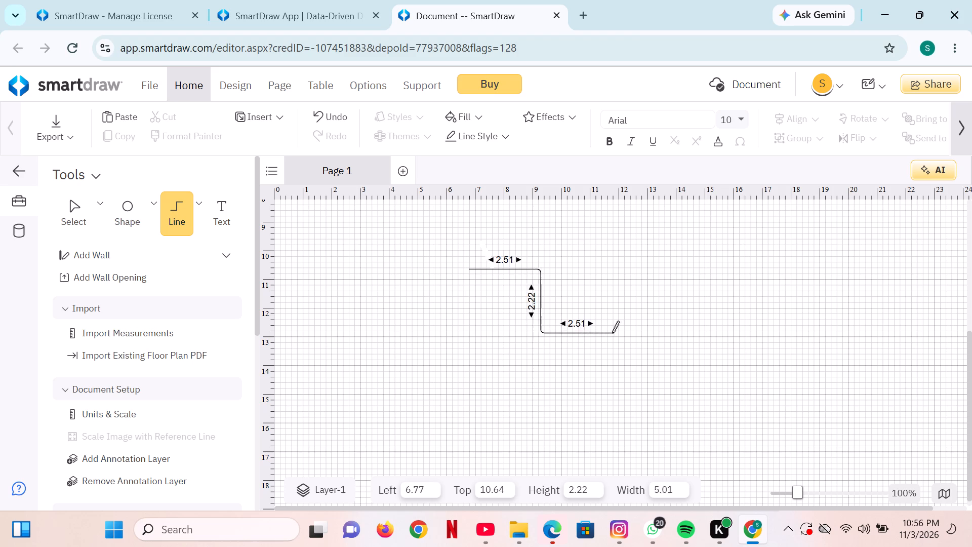
{"action": "left_click_drag", "start_coordinate": [612, 333], "coordinate": [666, 328]}
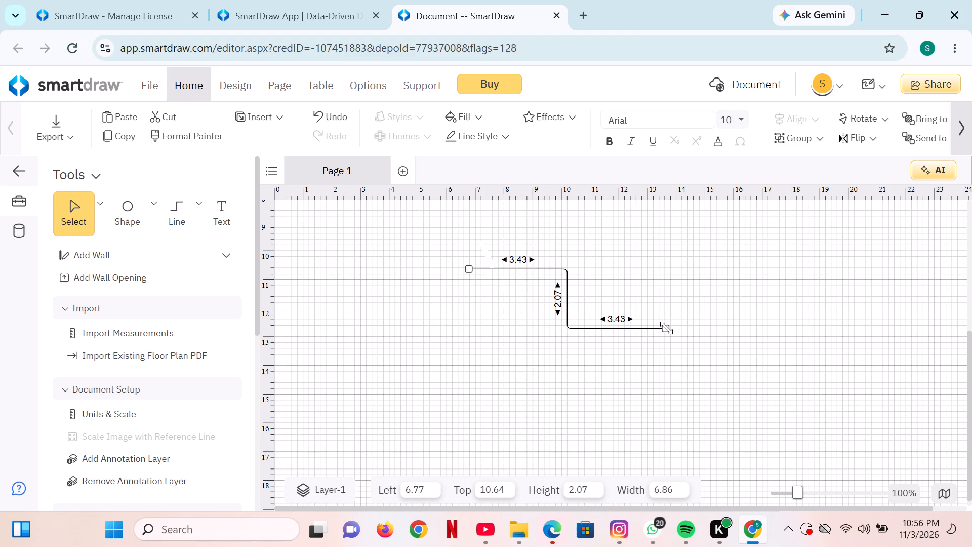
{"action": "left_click", "coordinate": [600, 261]}
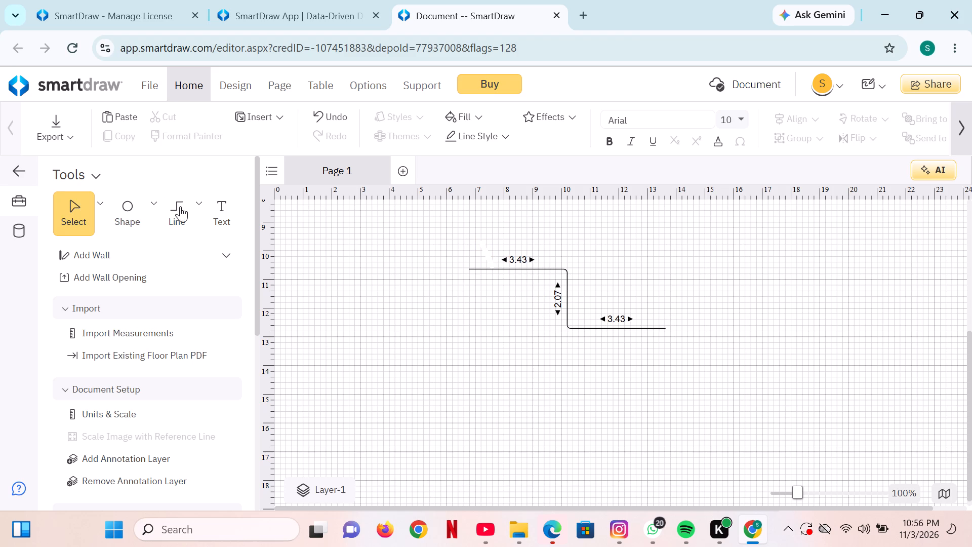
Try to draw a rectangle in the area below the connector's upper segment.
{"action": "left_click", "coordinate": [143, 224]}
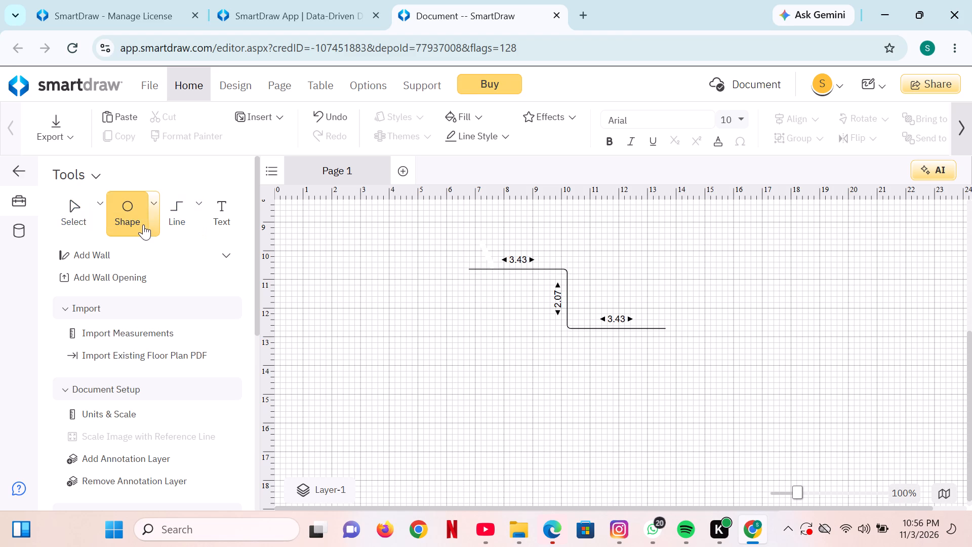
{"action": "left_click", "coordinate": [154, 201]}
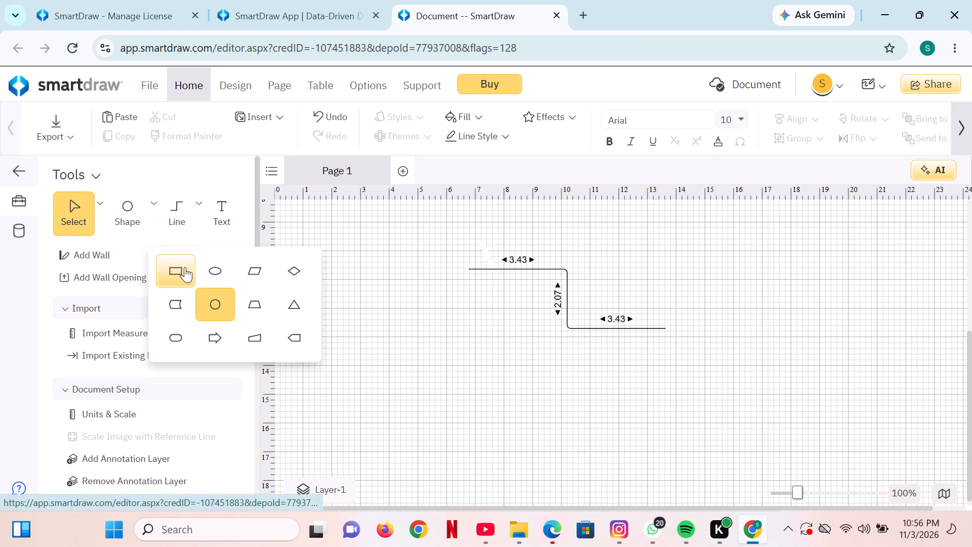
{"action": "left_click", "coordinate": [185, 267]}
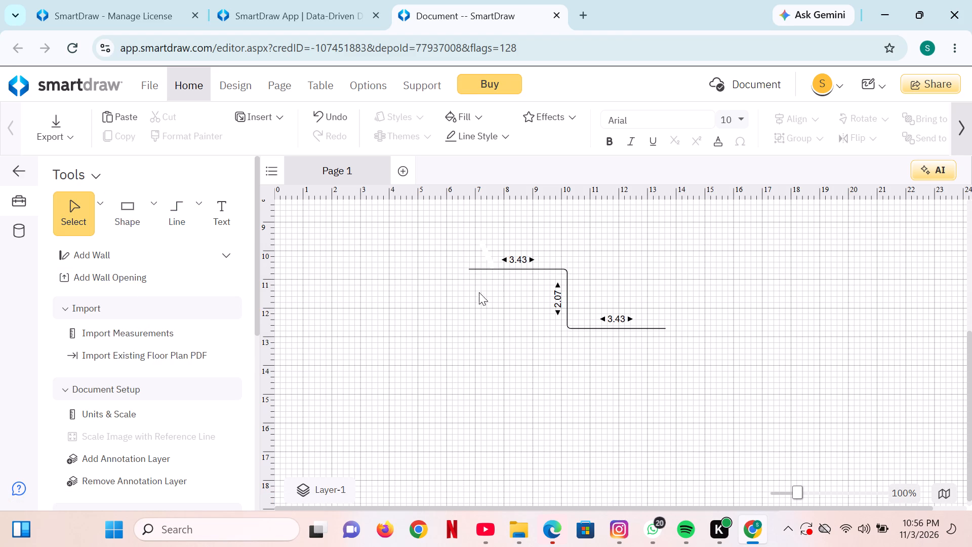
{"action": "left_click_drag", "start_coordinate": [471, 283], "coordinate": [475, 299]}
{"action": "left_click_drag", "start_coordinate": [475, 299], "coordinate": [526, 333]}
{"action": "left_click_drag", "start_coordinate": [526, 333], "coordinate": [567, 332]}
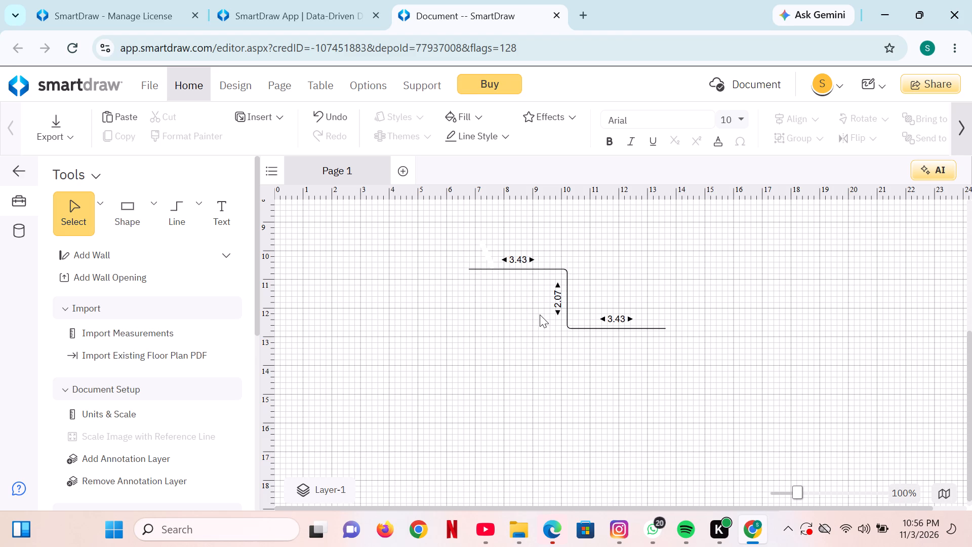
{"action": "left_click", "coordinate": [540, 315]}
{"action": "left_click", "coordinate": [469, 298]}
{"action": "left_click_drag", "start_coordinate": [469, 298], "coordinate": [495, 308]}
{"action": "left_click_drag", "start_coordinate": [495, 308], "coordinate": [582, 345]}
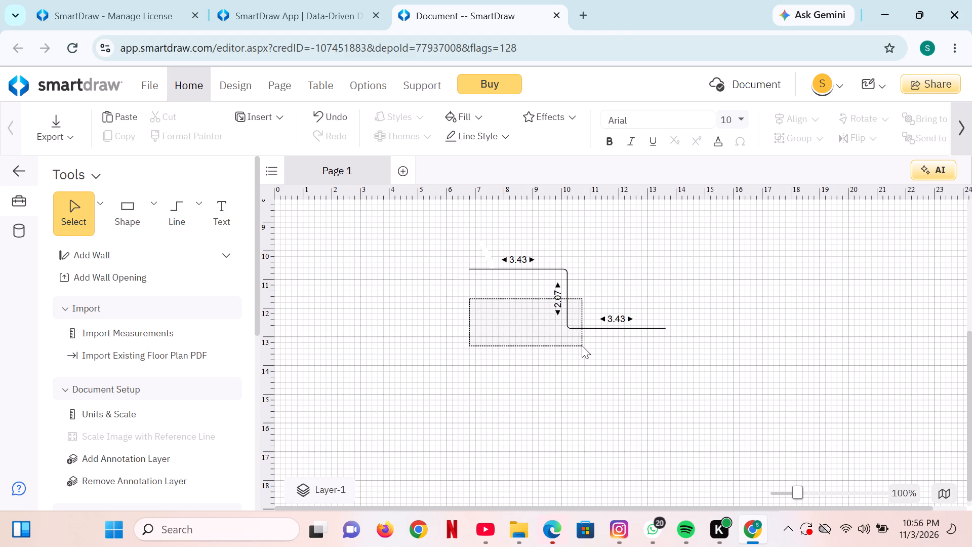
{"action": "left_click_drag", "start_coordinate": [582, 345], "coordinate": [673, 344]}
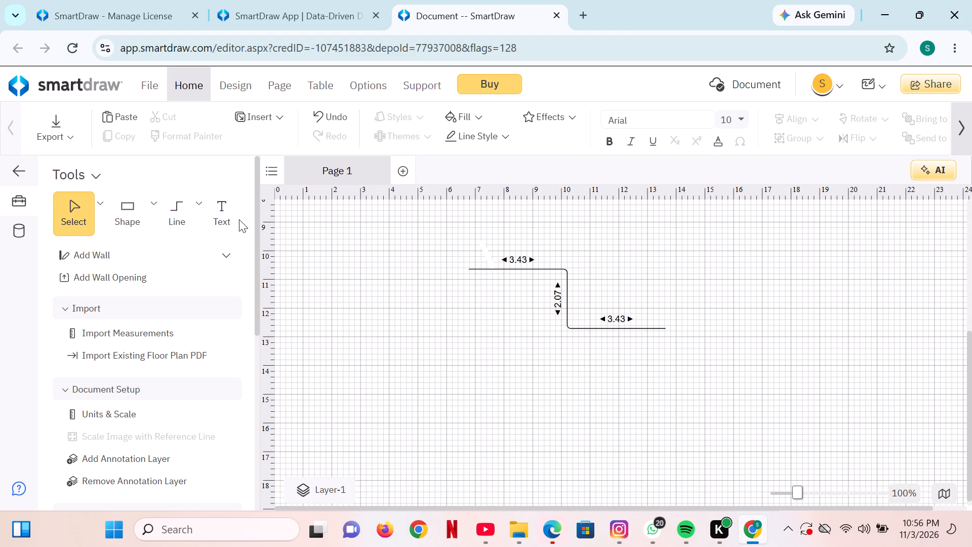
Draw a sloped straight line about 10.18 long, rising from below the connector's upper segment across its vertical segment.
{"action": "left_click", "coordinate": [196, 200]}
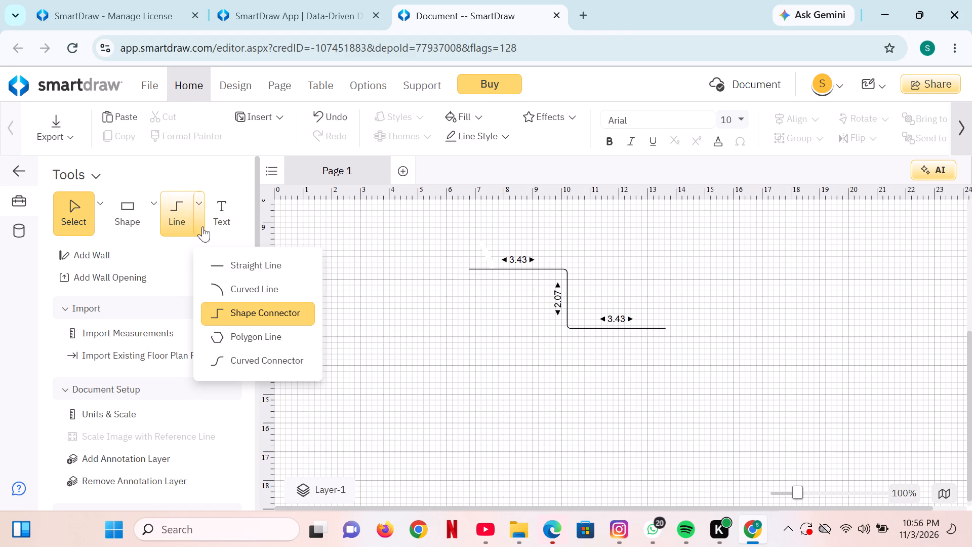
{"action": "left_click", "coordinate": [231, 267]}
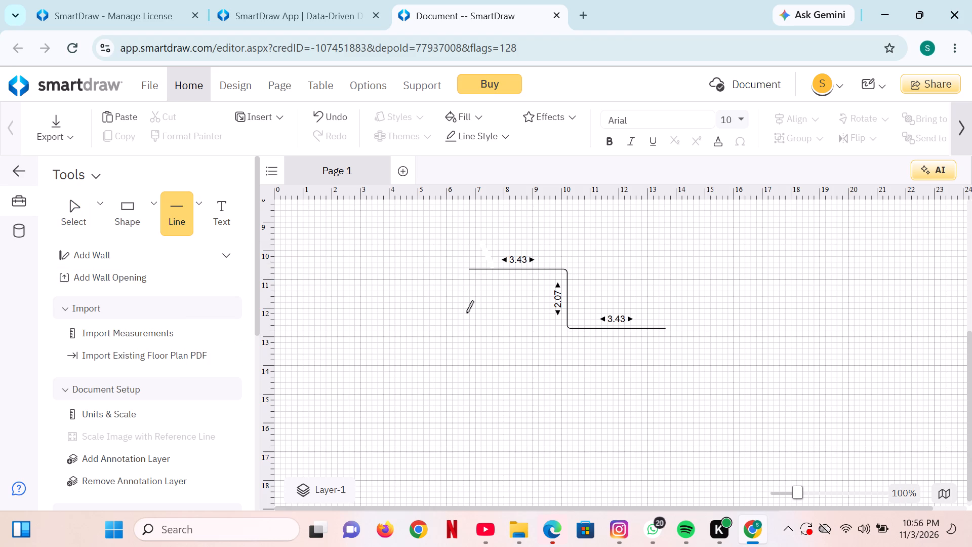
{"action": "left_click_drag", "start_coordinate": [466, 312], "coordinate": [487, 308]}
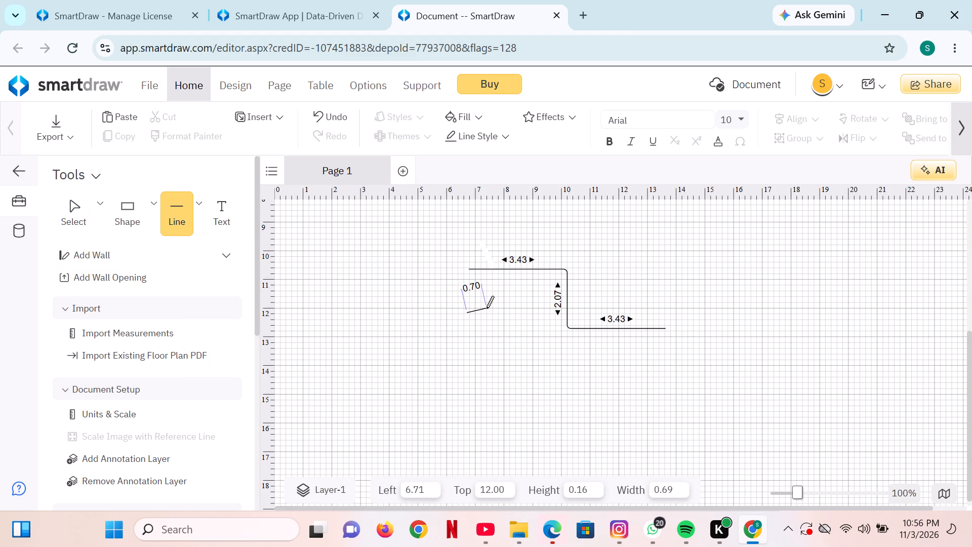
{"action": "left_click_drag", "start_coordinate": [487, 308], "coordinate": [606, 285]}
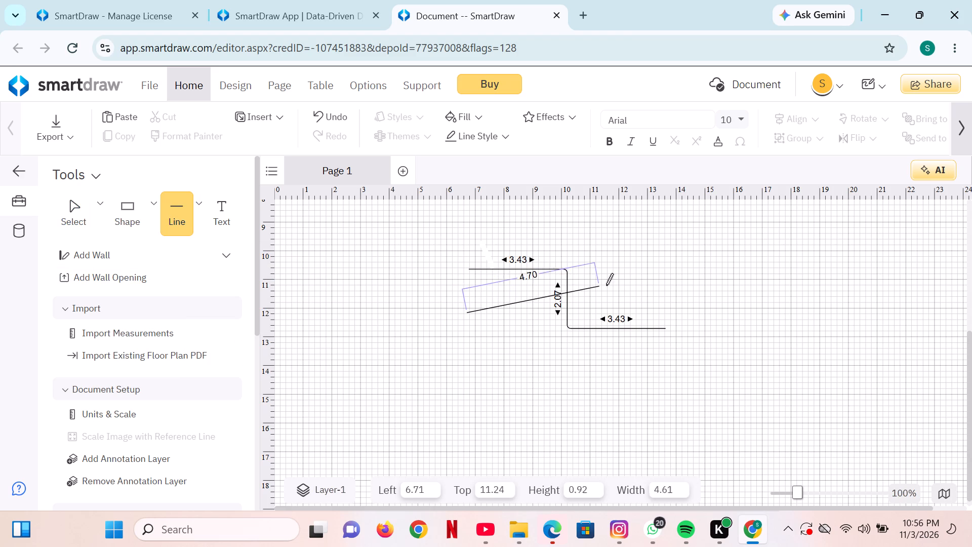
{"action": "left_click_drag", "start_coordinate": [606, 285], "coordinate": [753, 257]}
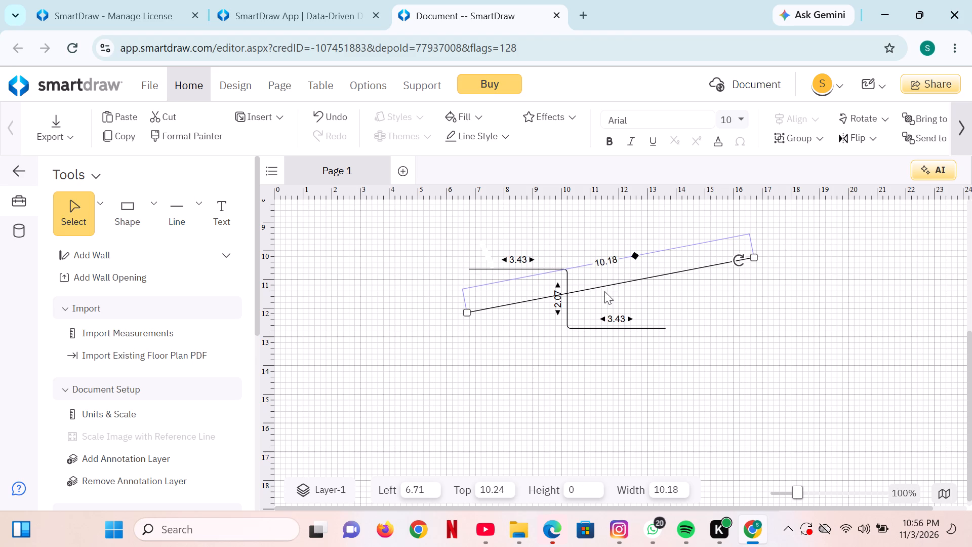
Move the sloped line to about 5.79 left and 9.63 top.
{"action": "left_click_drag", "start_coordinate": [602, 288], "coordinate": [602, 293]}
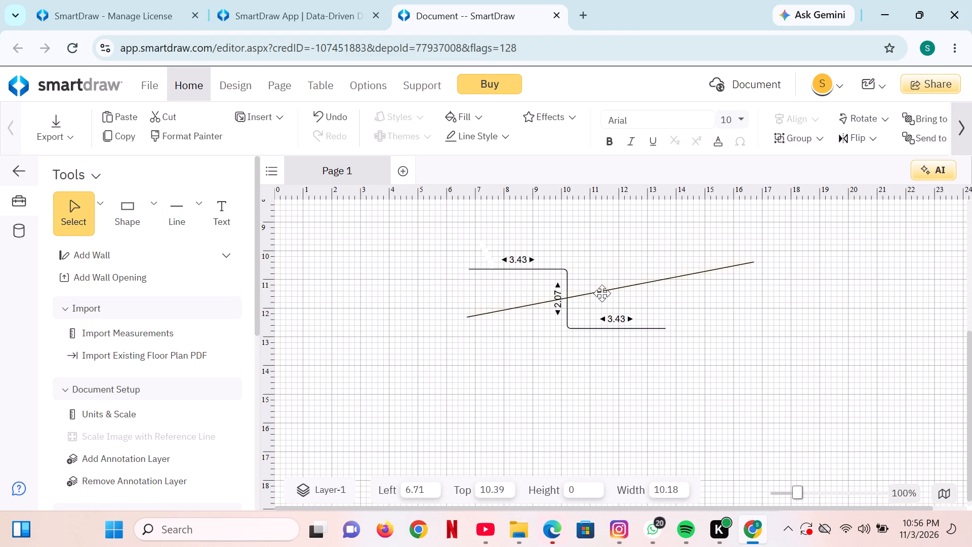
{"action": "left_click_drag", "start_coordinate": [602, 293], "coordinate": [576, 271]}
{"action": "left_click", "coordinate": [576, 271]}
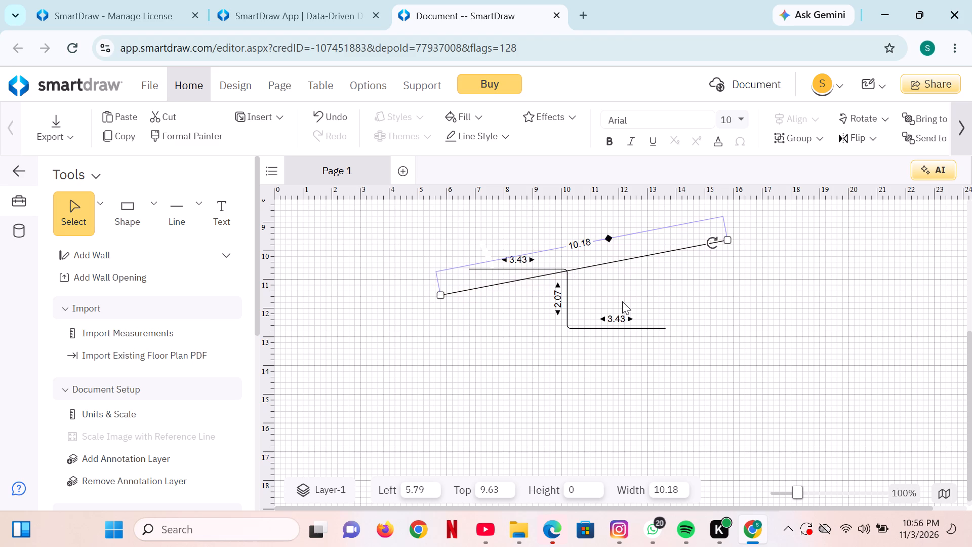
{"action": "left_click", "coordinate": [622, 301]}
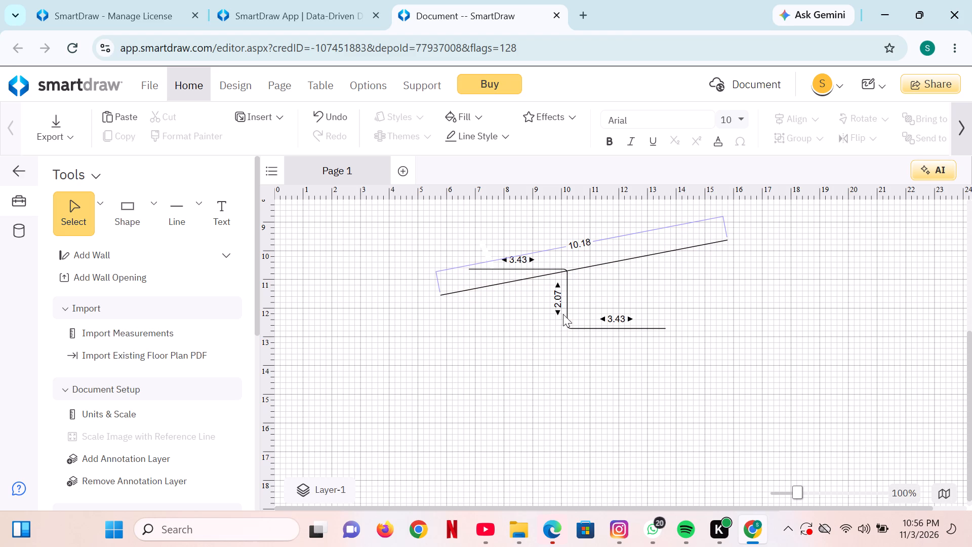
Move the shape connector onto the sloped line's lower end, at about 5.94 left and 11.52 top.
{"action": "left_click_drag", "start_coordinate": [570, 321], "coordinate": [564, 326]}
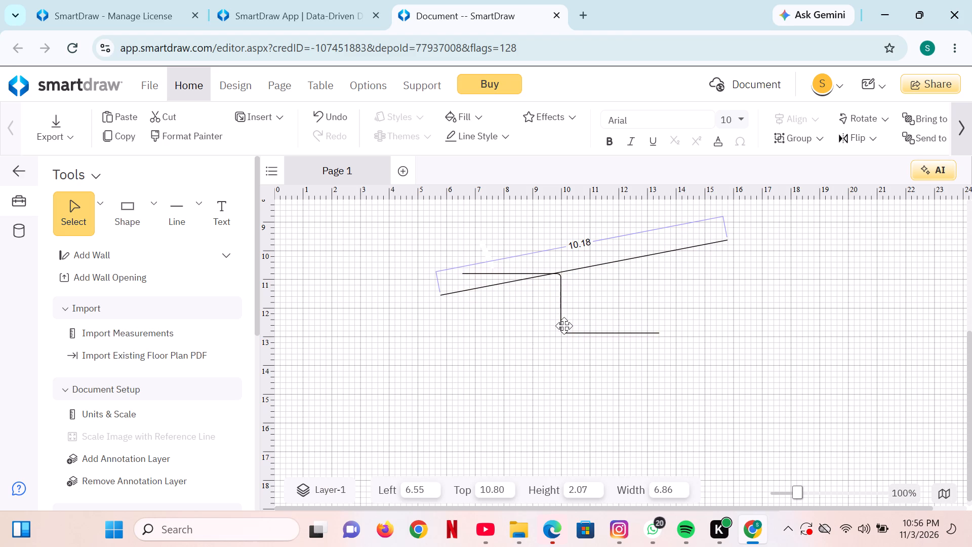
{"action": "left_click_drag", "start_coordinate": [564, 326], "coordinate": [546, 337]}
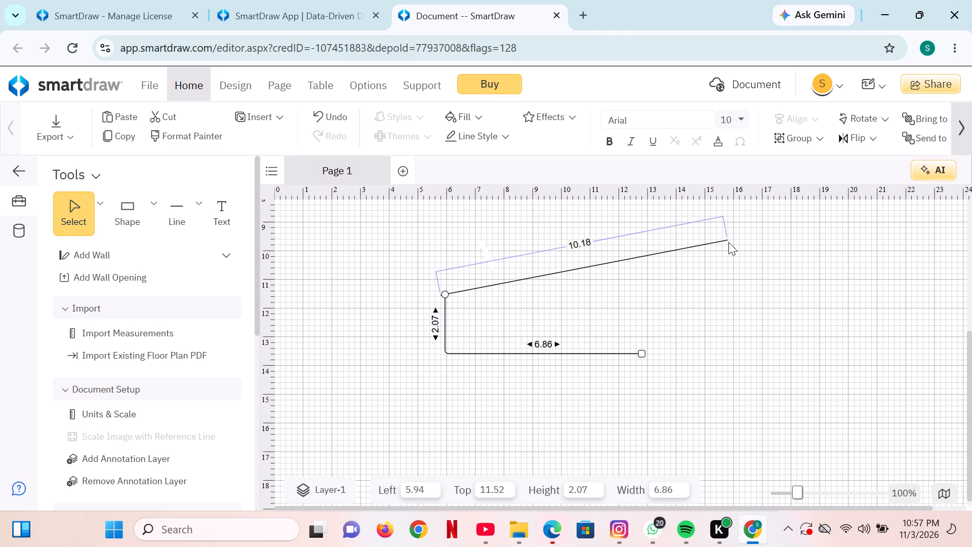
Shift the sloped line to about 5.55 left, and level and shorten it to a horizontal line about 7.08 long.
{"action": "left_click_drag", "start_coordinate": [724, 241], "coordinate": [722, 242]}
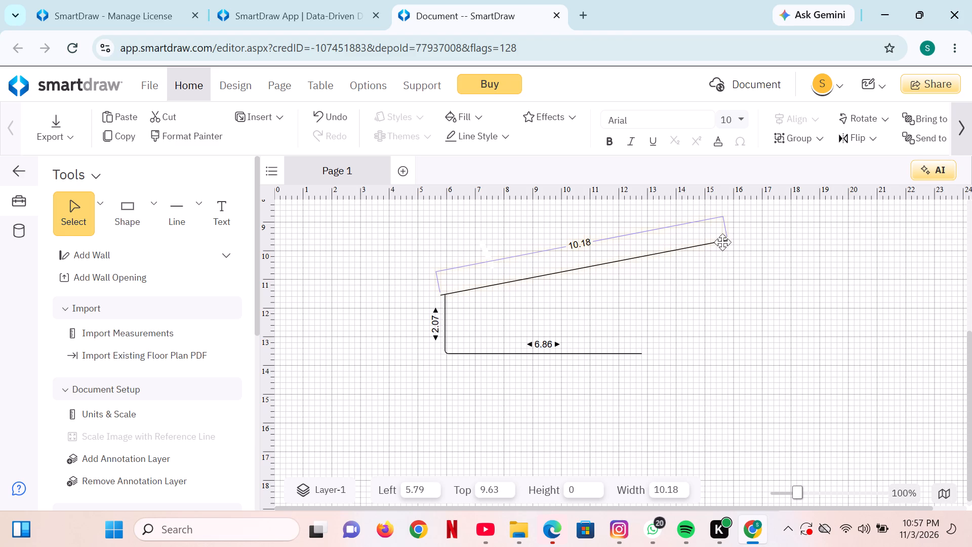
{"action": "left_click_drag", "start_coordinate": [722, 242], "coordinate": [717, 244]}
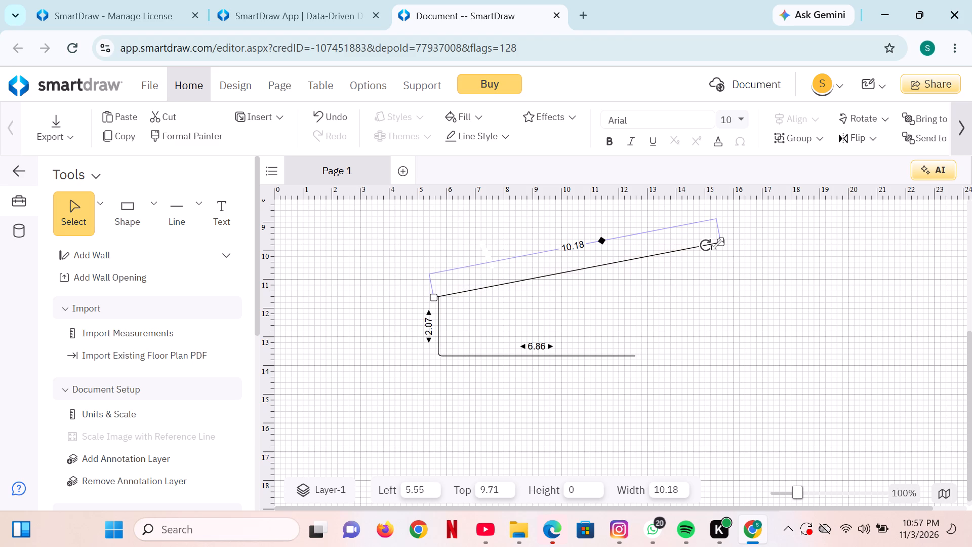
{"action": "left_click_drag", "start_coordinate": [717, 245], "coordinate": [699, 257]}
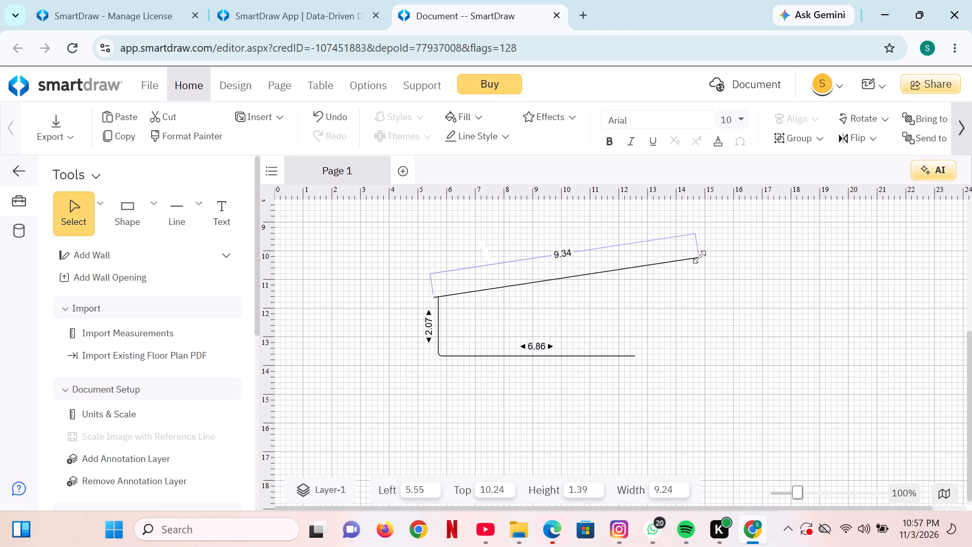
{"action": "left_click_drag", "start_coordinate": [699, 257], "coordinate": [619, 290]}
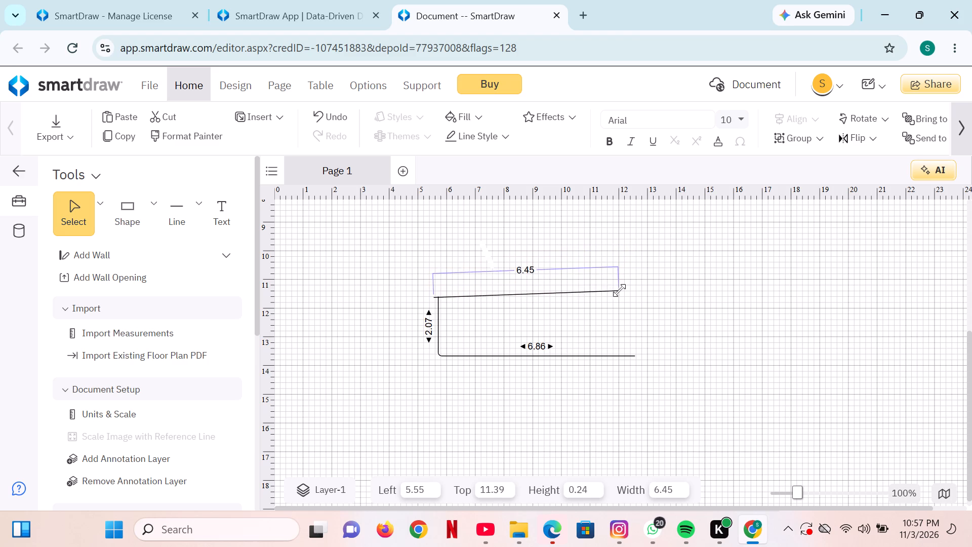
{"action": "left_click_drag", "start_coordinate": [619, 290], "coordinate": [636, 304]}
{"action": "left_click", "coordinate": [636, 304]}
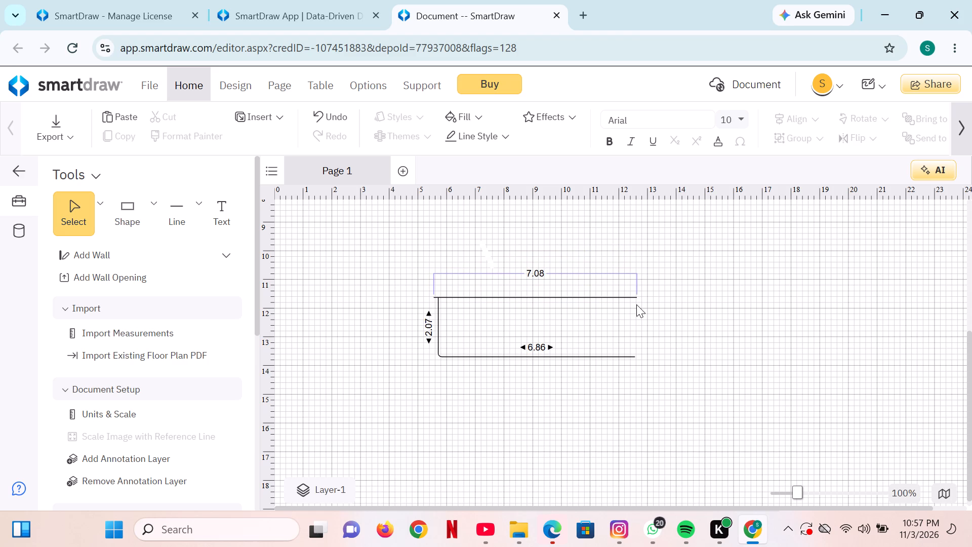
Move the horizontal line and its attached connector slightly up, to about 11.31 top.
{"action": "left_click_drag", "start_coordinate": [635, 299], "coordinate": [635, 291]}
{"action": "left_click", "coordinate": [610, 317]}
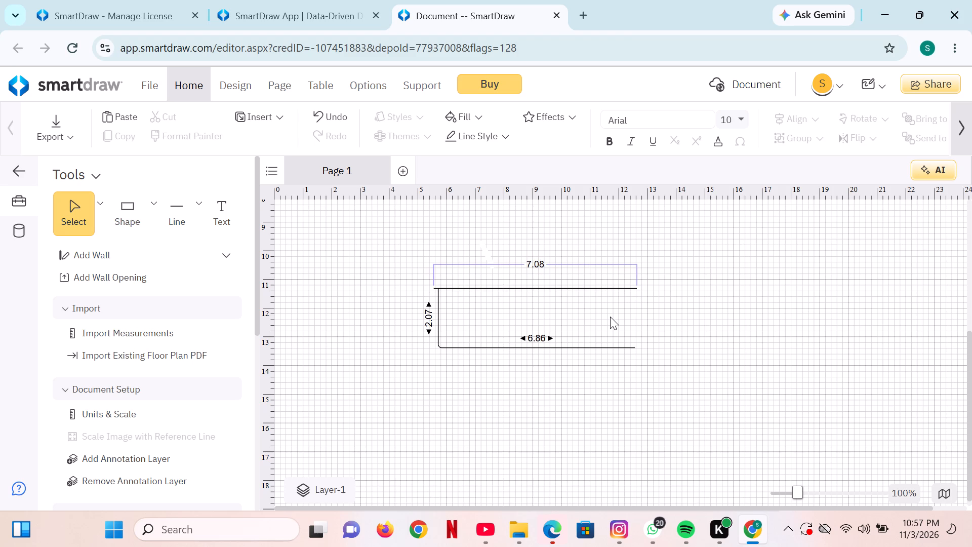
Draw a vertical straight line about 1.53 long between the two horizontal lines, joined to the connector's open lower end.
{"action": "left_click", "coordinate": [180, 198]}
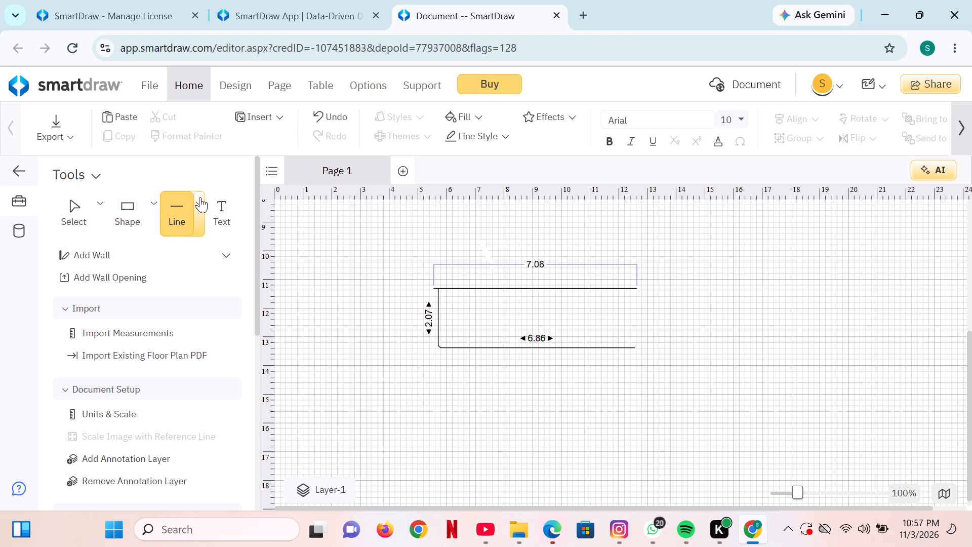
{"action": "left_click", "coordinate": [200, 197]}
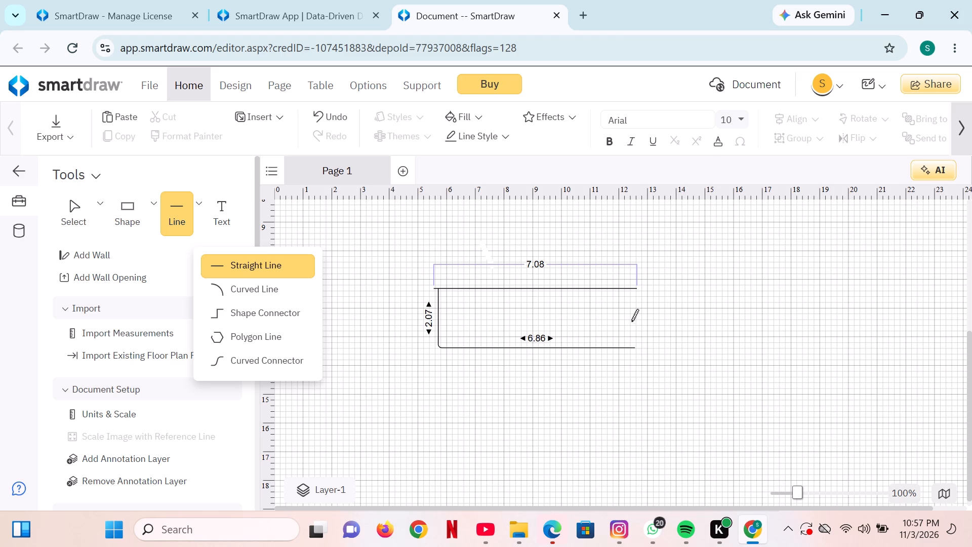
{"action": "left_click_drag", "start_coordinate": [632, 301], "coordinate": [634, 304]}
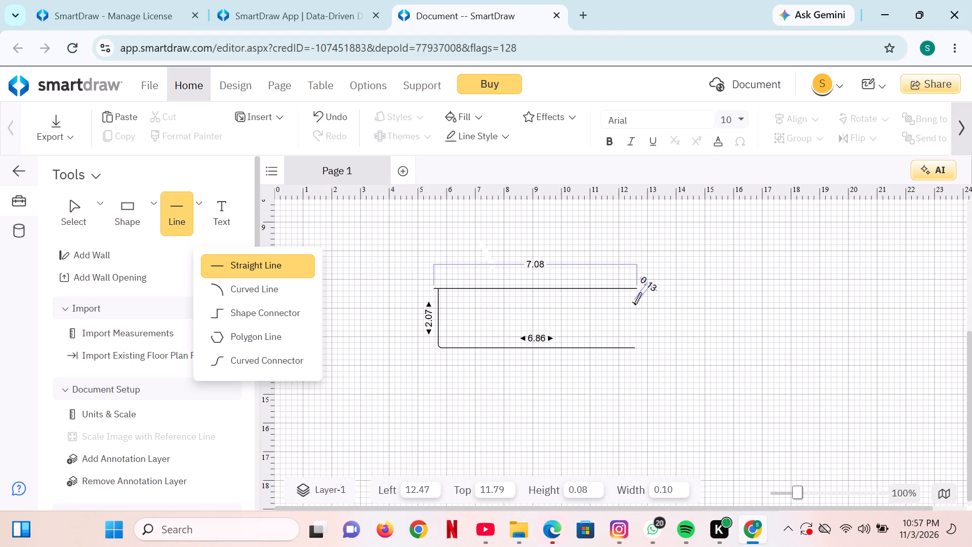
{"action": "left_click_drag", "start_coordinate": [634, 304], "coordinate": [629, 332]}
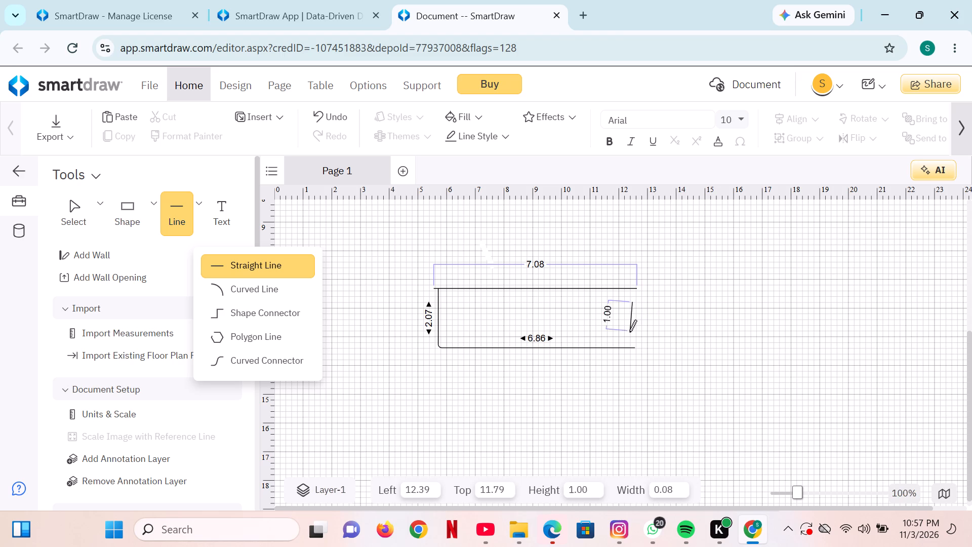
{"action": "left_click_drag", "start_coordinate": [629, 332], "coordinate": [633, 339]}
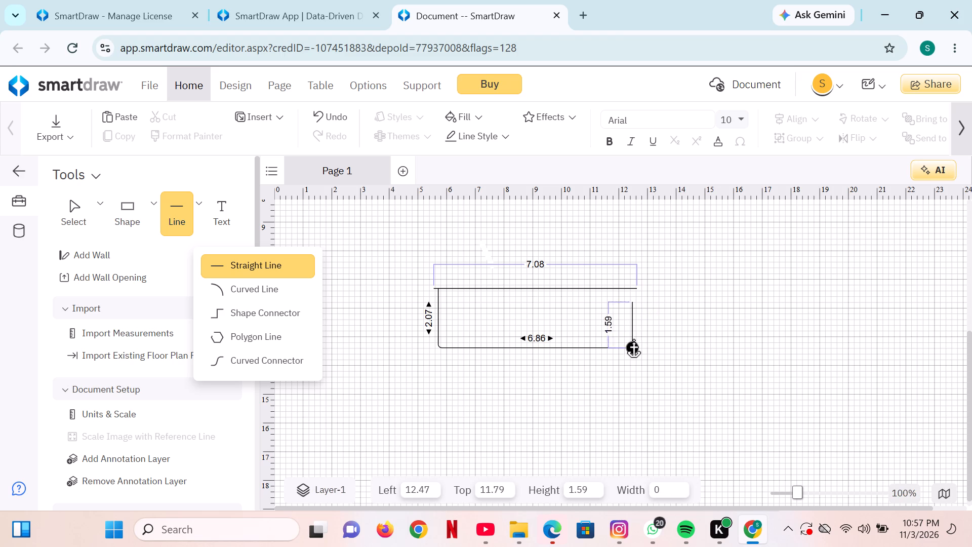
{"action": "left_click_drag", "start_coordinate": [633, 339], "coordinate": [631, 341]}
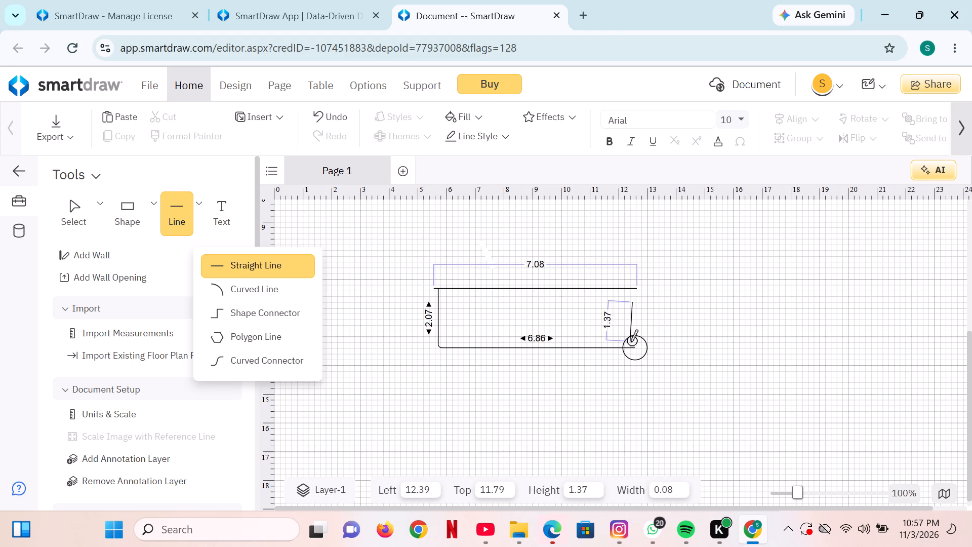
{"action": "left_click_drag", "start_coordinate": [631, 341], "coordinate": [631, 345]}
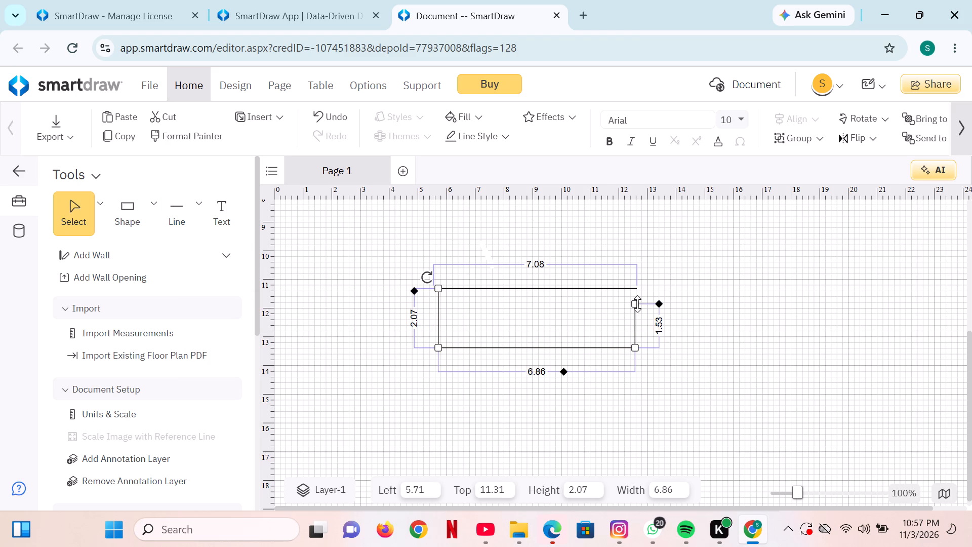
Extend the vertical line to about 2.22 long so it meets the open end of the upper horizontal line.
{"action": "left_click_drag", "start_coordinate": [636, 302], "coordinate": [633, 288]}
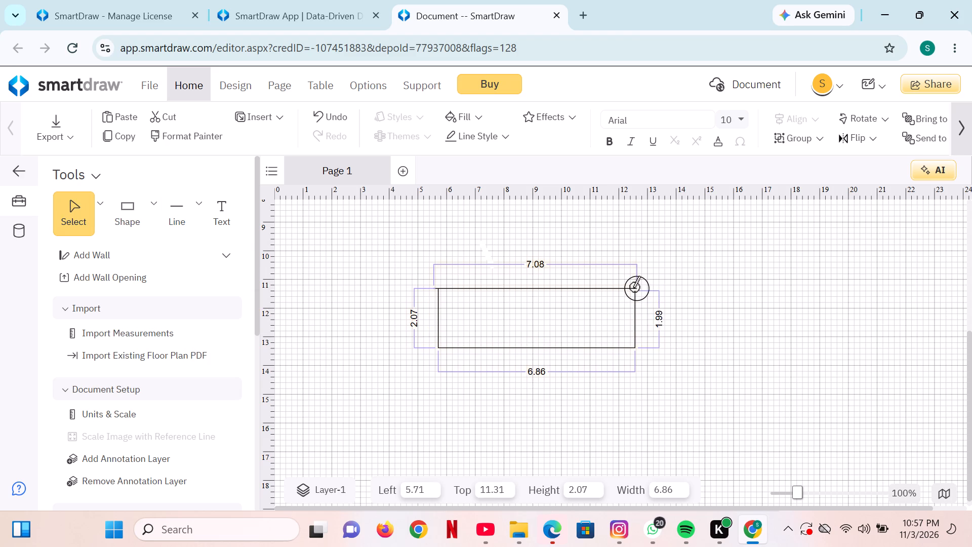
{"action": "left_click_drag", "start_coordinate": [633, 288], "coordinate": [633, 284]}
{"action": "left_click", "coordinate": [590, 316]}
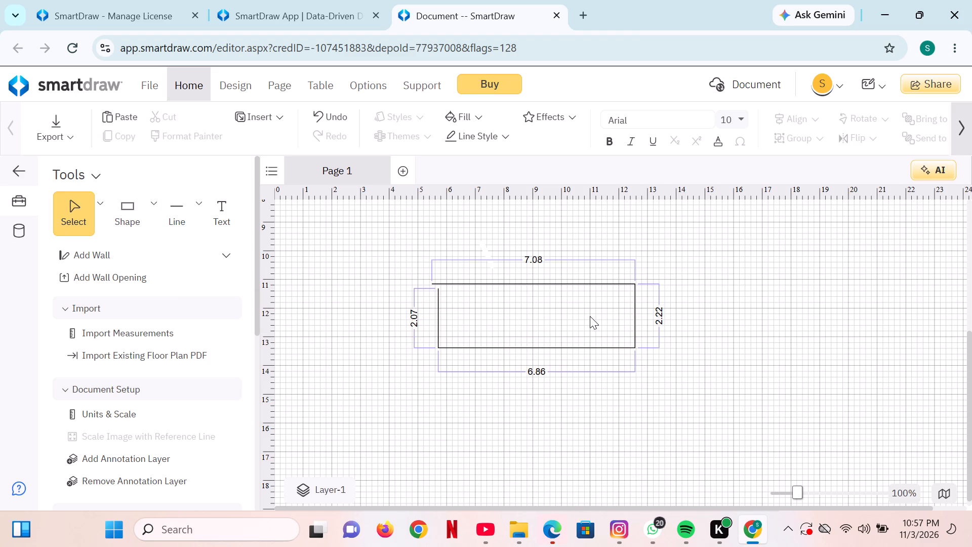
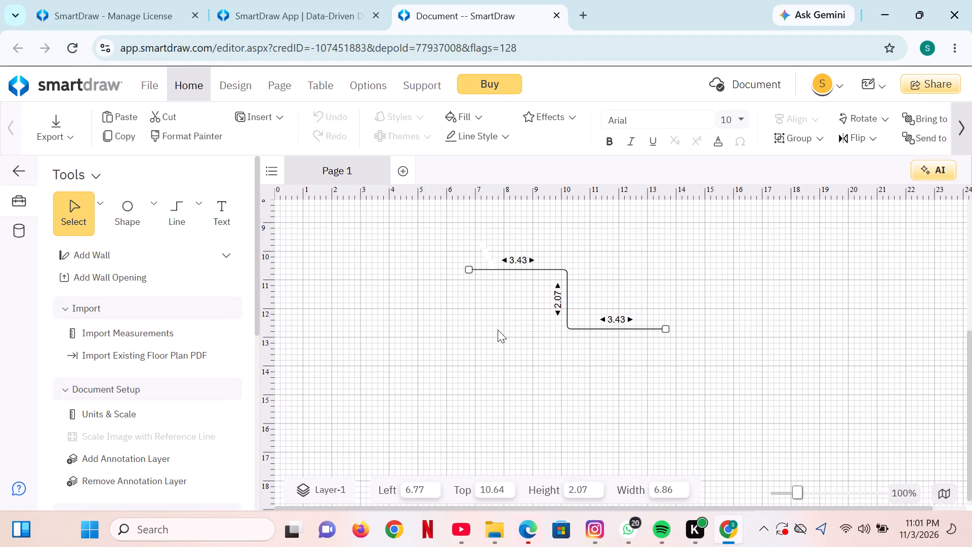
Move the stepped connector to about 4.55 left and 10.94 top.
{"action": "left_click", "coordinate": [492, 319]}
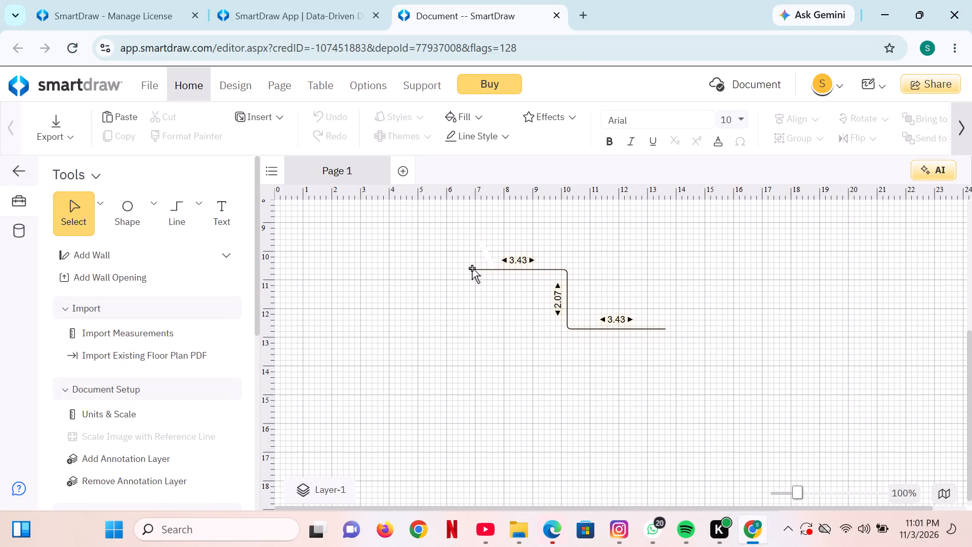
{"action": "left_click_drag", "start_coordinate": [472, 268], "coordinate": [429, 279]}
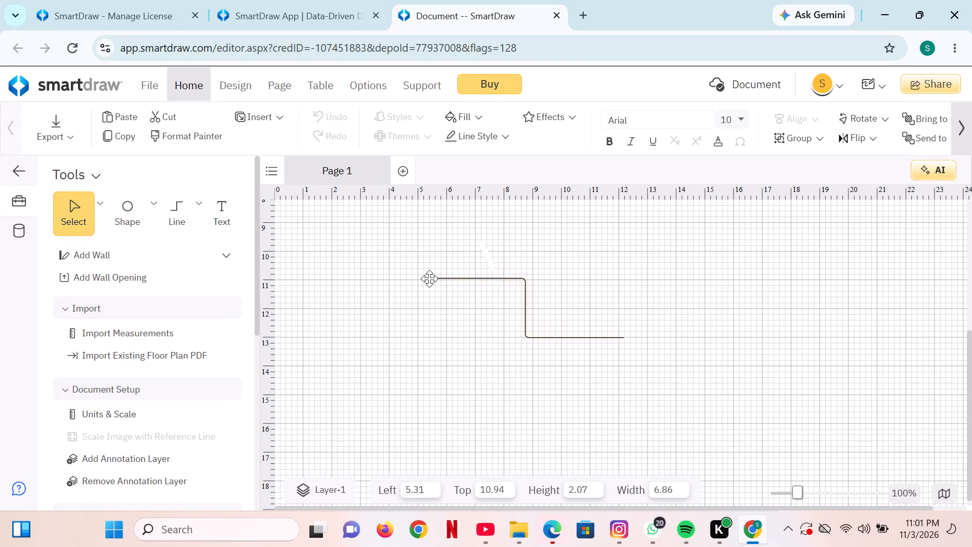
{"action": "left_click_drag", "start_coordinate": [429, 279], "coordinate": [429, 278]}
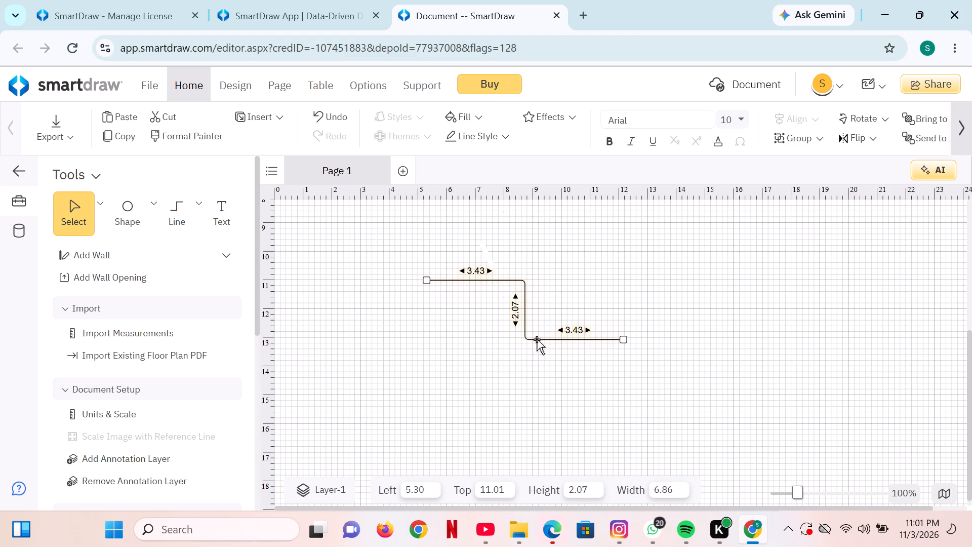
{"action": "left_click_drag", "start_coordinate": [525, 336], "coordinate": [510, 336]}
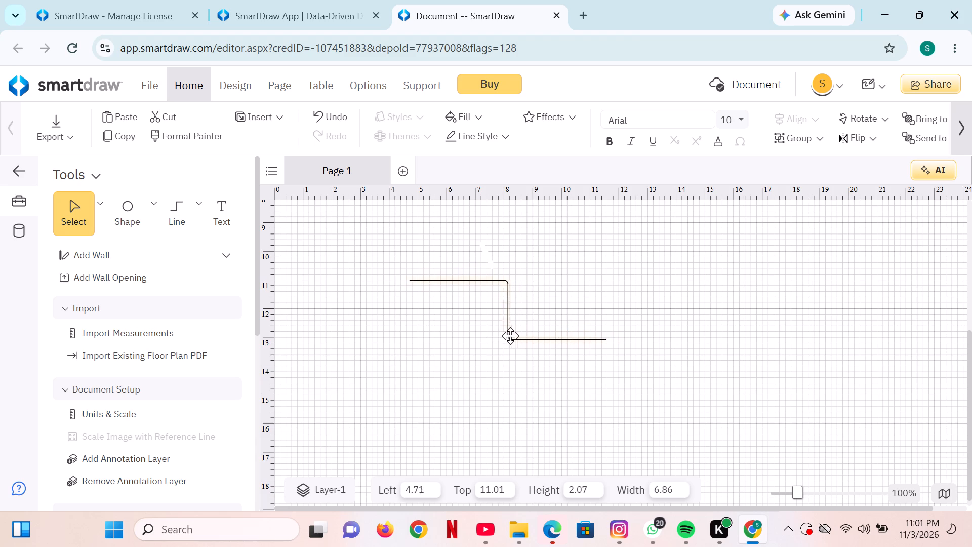
{"action": "left_click_drag", "start_coordinate": [510, 336], "coordinate": [504, 335]}
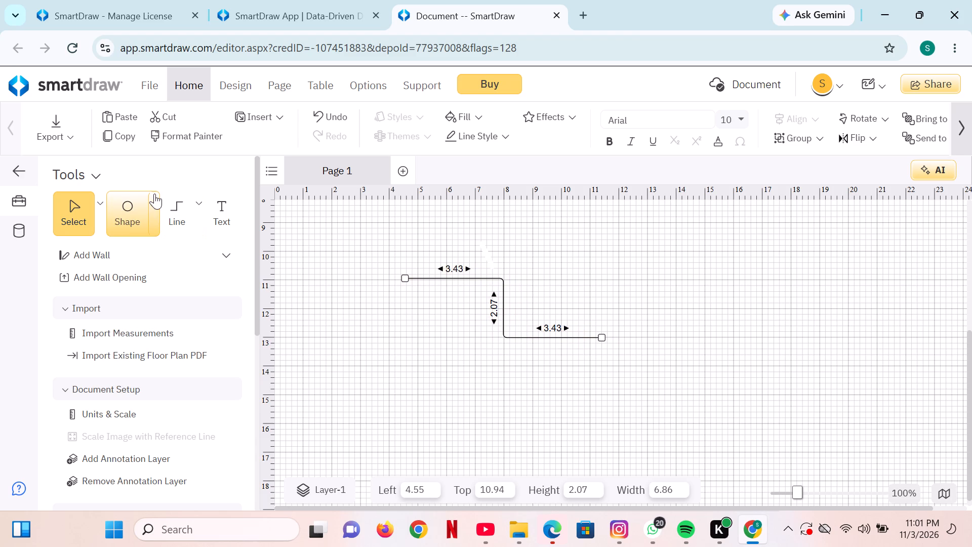
Draw a horizontal straight line about 9.53 long, extending right from the stepped connector's upper corner.
{"action": "left_click", "coordinate": [154, 193]}
{"action": "left_click", "coordinate": [178, 203]}
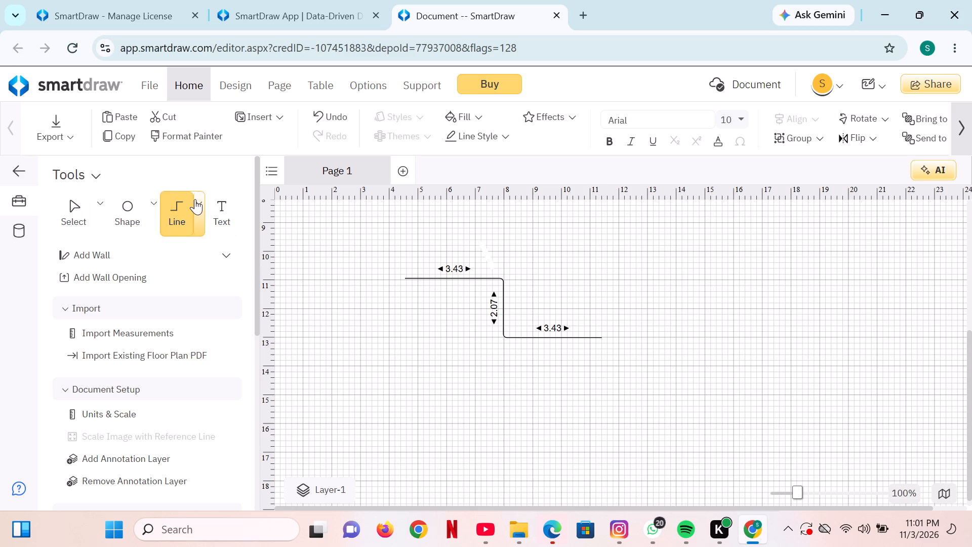
{"action": "left_click", "coordinate": [197, 198]}
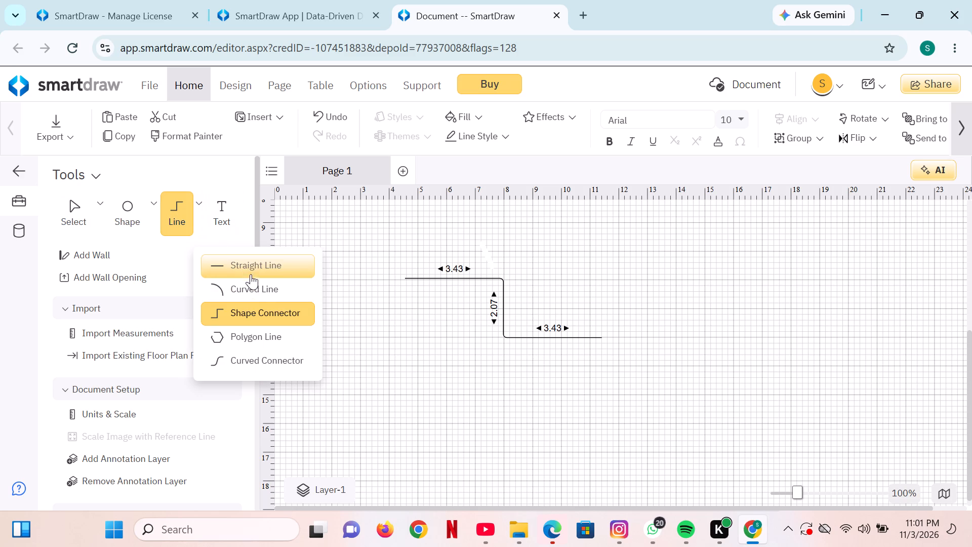
{"action": "left_click", "coordinate": [248, 265]}
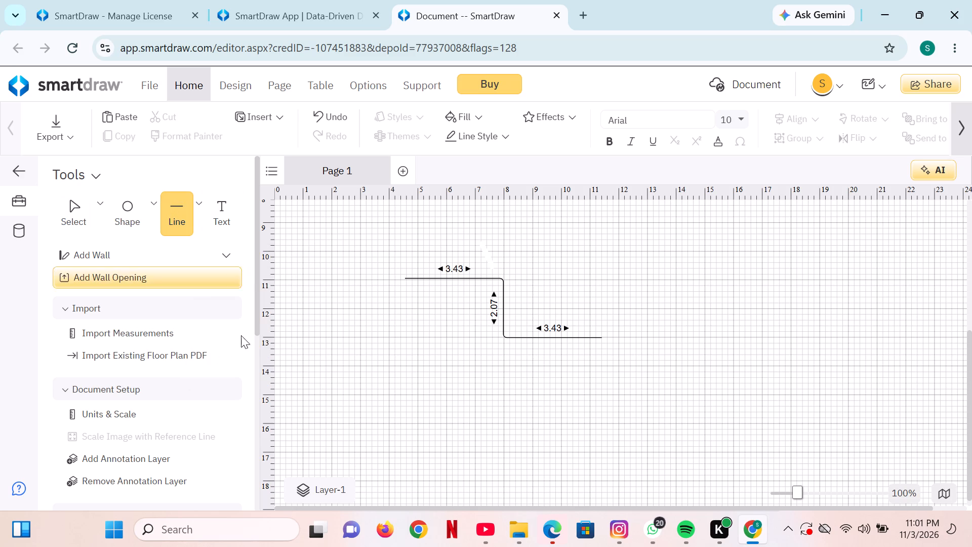
{"action": "left_click_drag", "start_coordinate": [503, 279], "coordinate": [668, 284]}
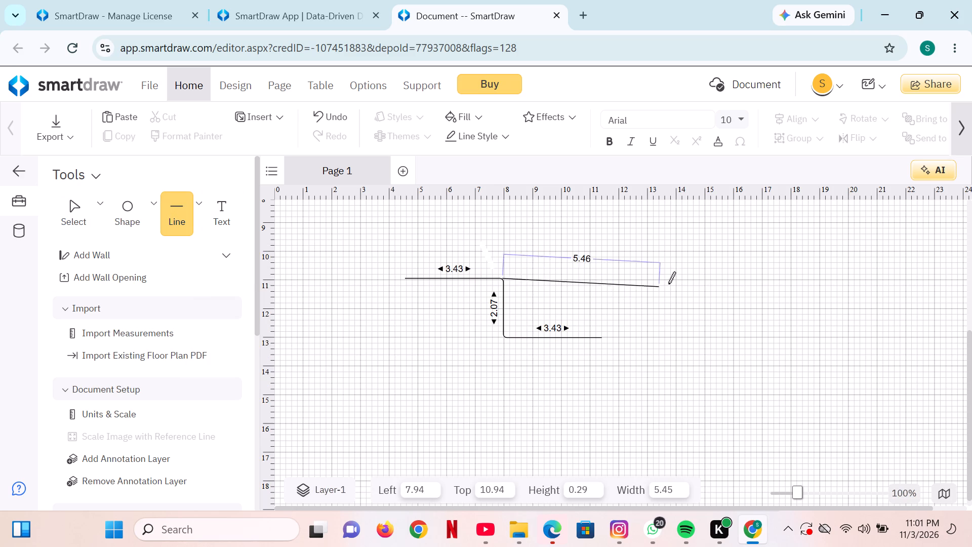
{"action": "left_click_drag", "start_coordinate": [668, 284], "coordinate": [775, 279]}
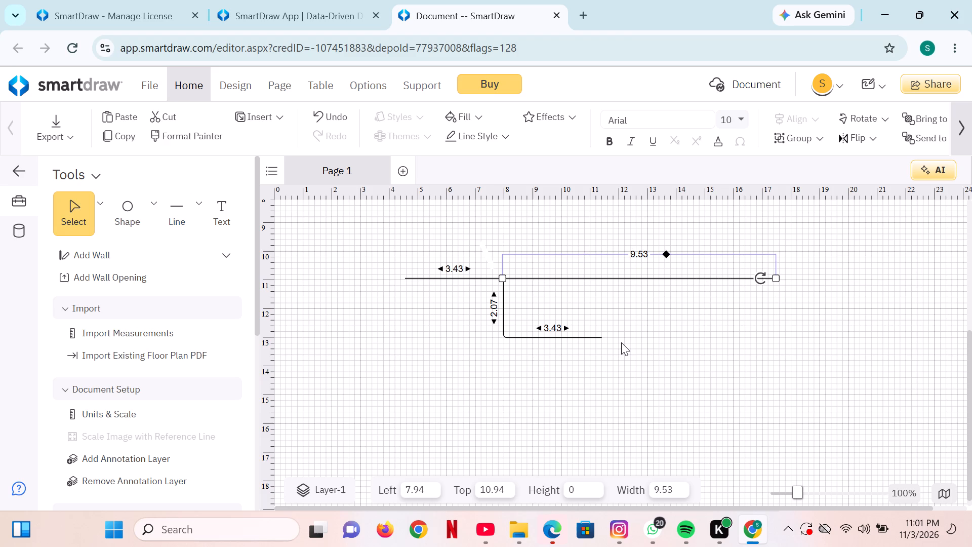
{"action": "left_click", "coordinate": [621, 342]}
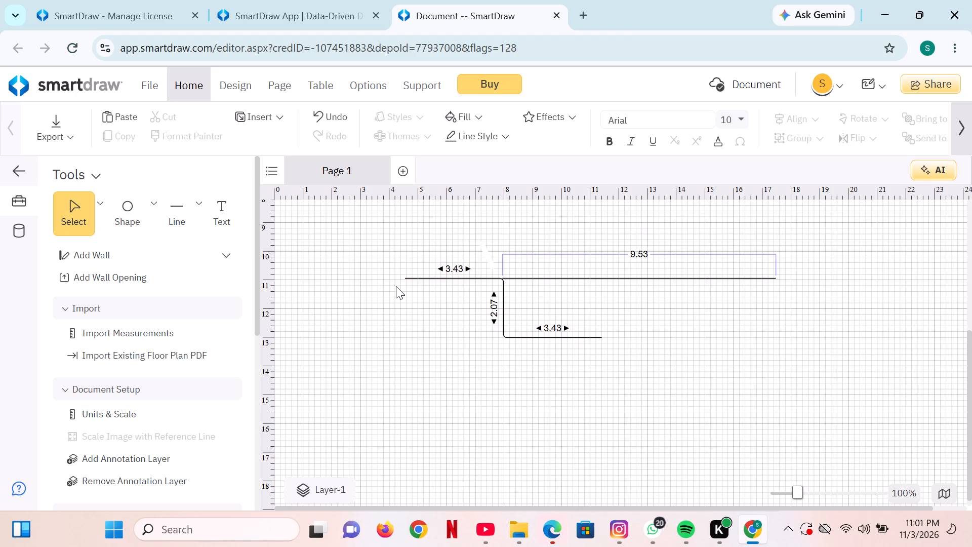
Draw a sloped straight line about 6.32 long joining the connector's open lower end to the long horizontal line's right end.
{"action": "left_click", "coordinate": [201, 198]}
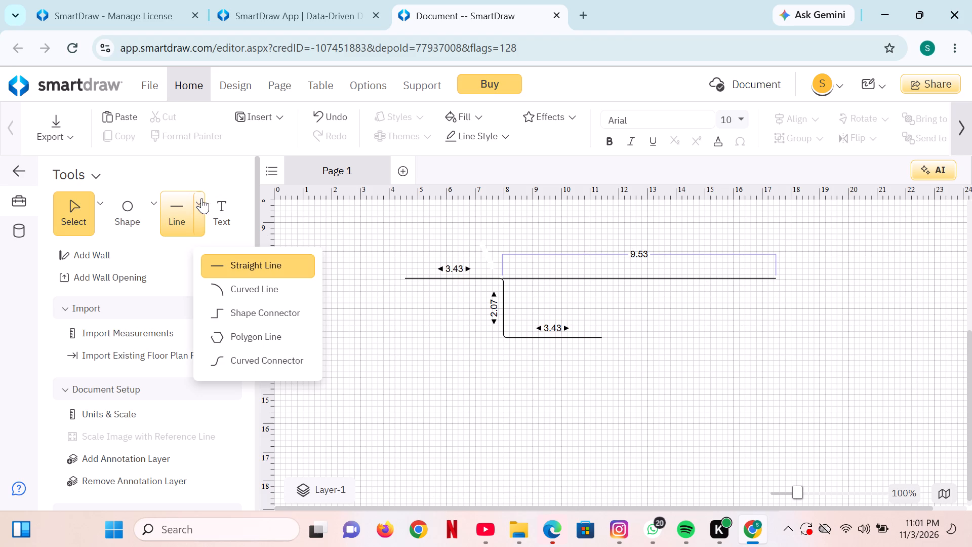
{"action": "left_click", "coordinate": [231, 254]}
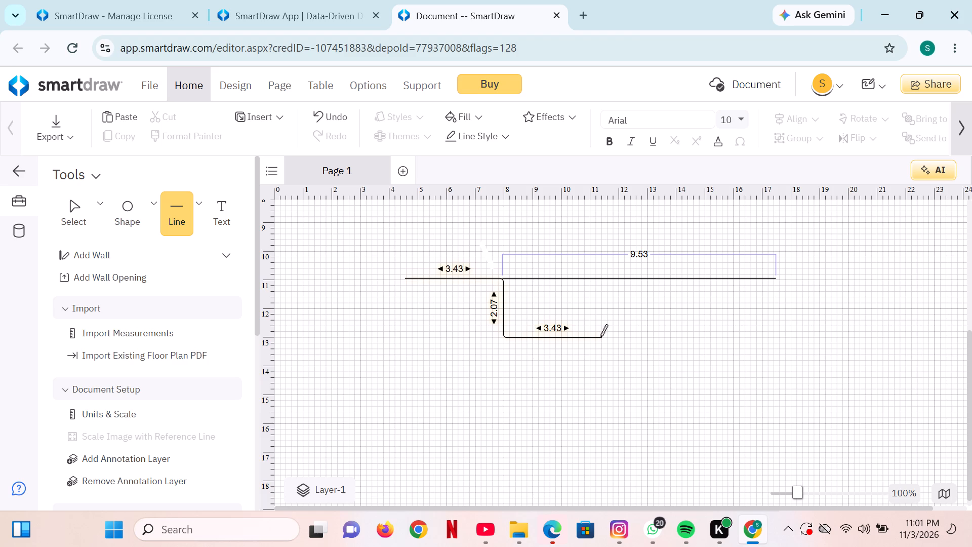
{"action": "left_click_drag", "start_coordinate": [600, 336], "coordinate": [659, 306]}
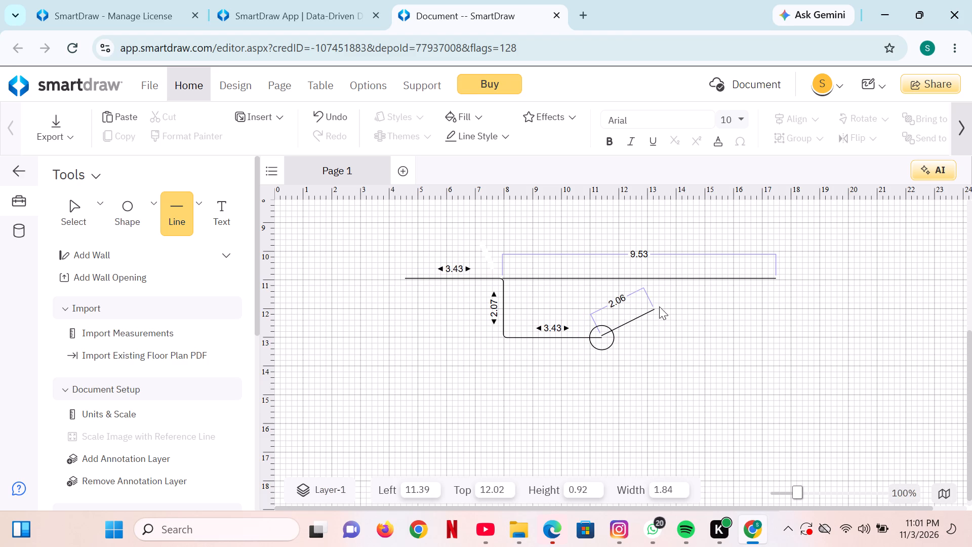
{"action": "left_click_drag", "start_coordinate": [659, 306], "coordinate": [771, 279]}
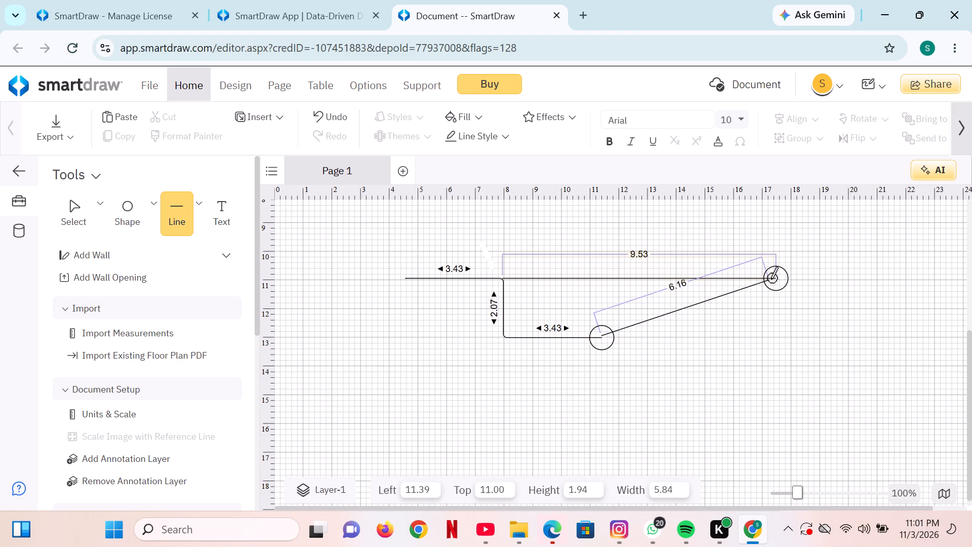
{"action": "left_click_drag", "start_coordinate": [771, 279], "coordinate": [774, 278]}
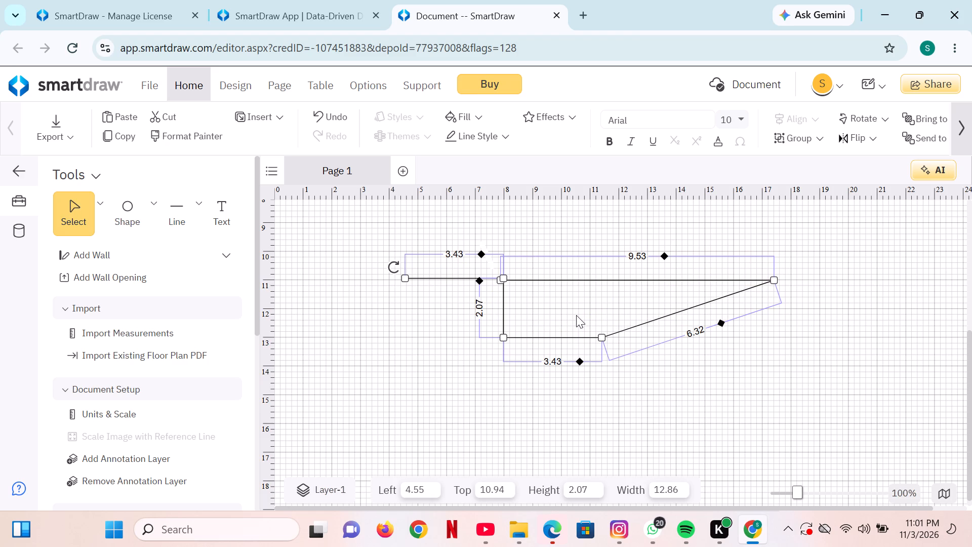
{"action": "left_click", "coordinate": [576, 315]}
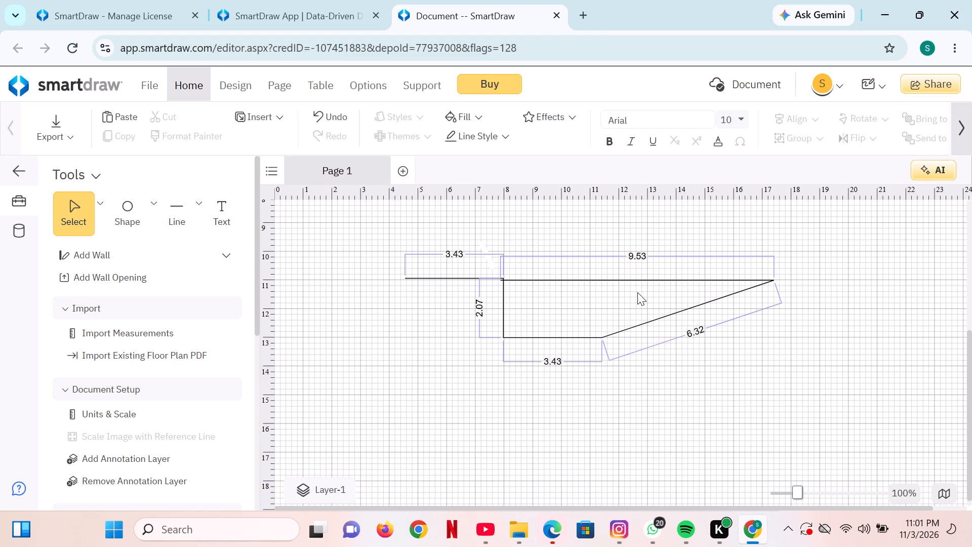
{"action": "left_click", "coordinate": [637, 292]}
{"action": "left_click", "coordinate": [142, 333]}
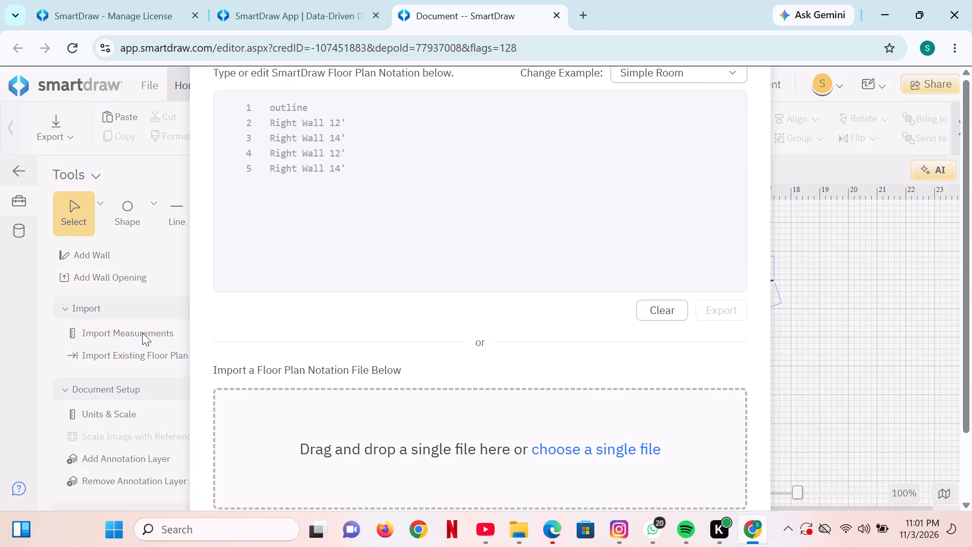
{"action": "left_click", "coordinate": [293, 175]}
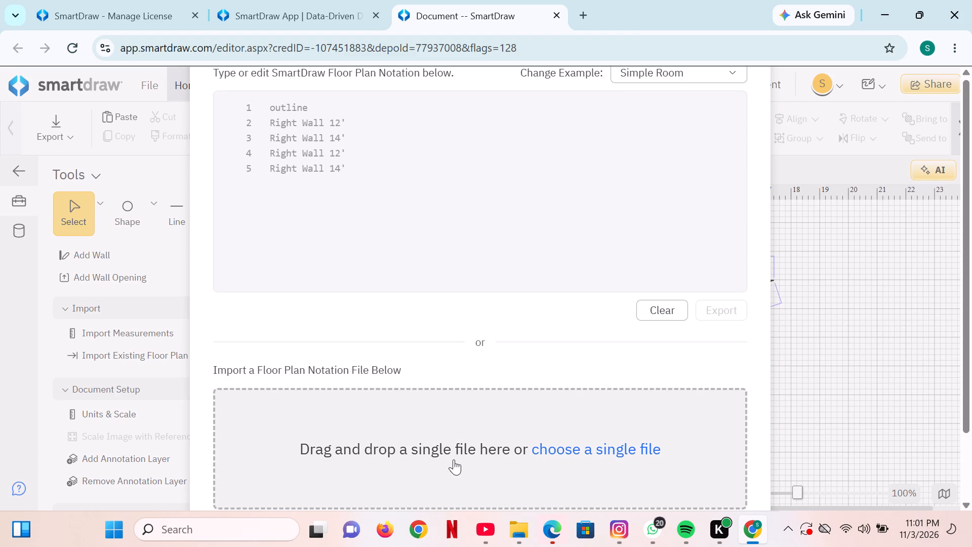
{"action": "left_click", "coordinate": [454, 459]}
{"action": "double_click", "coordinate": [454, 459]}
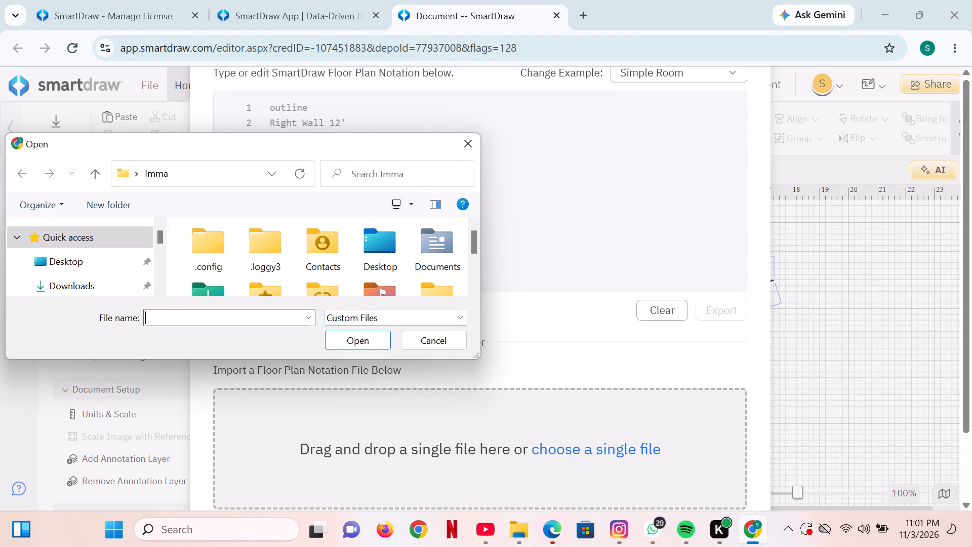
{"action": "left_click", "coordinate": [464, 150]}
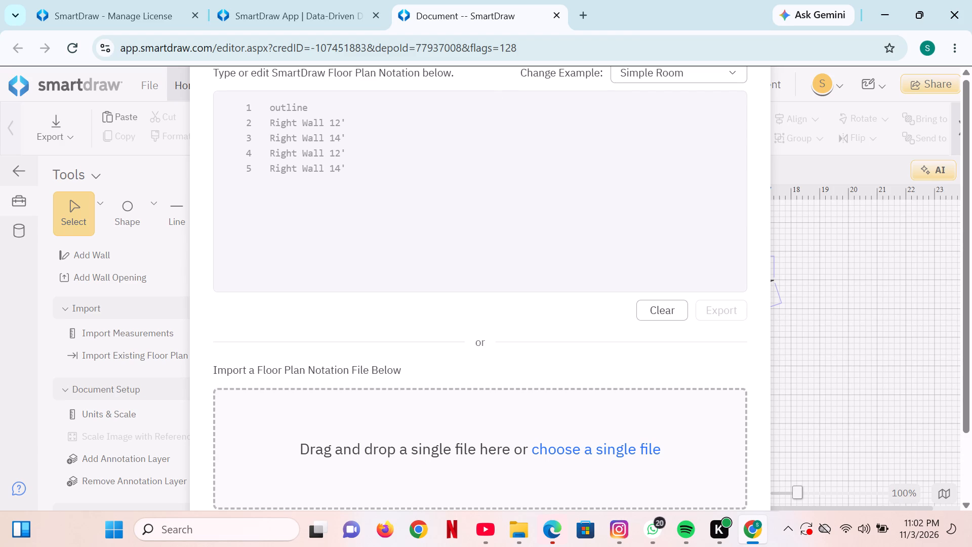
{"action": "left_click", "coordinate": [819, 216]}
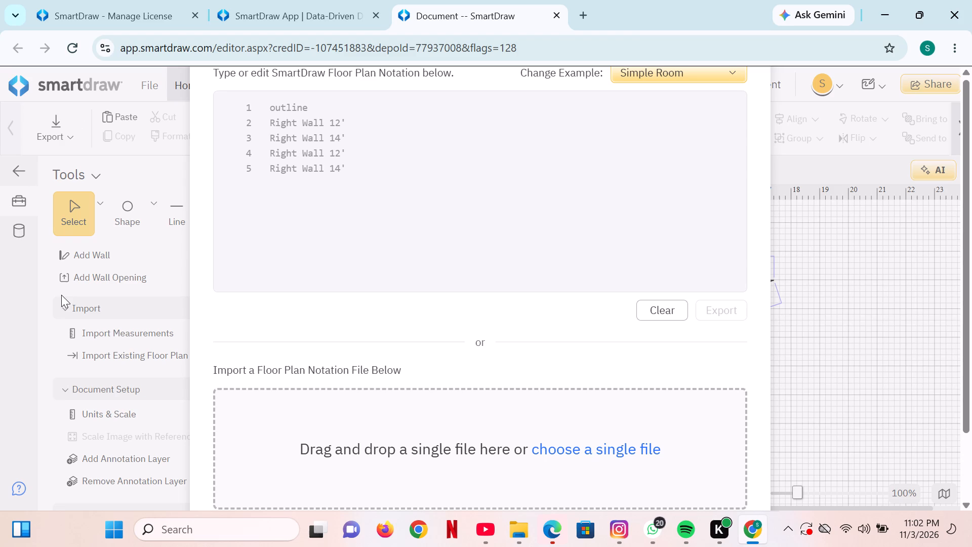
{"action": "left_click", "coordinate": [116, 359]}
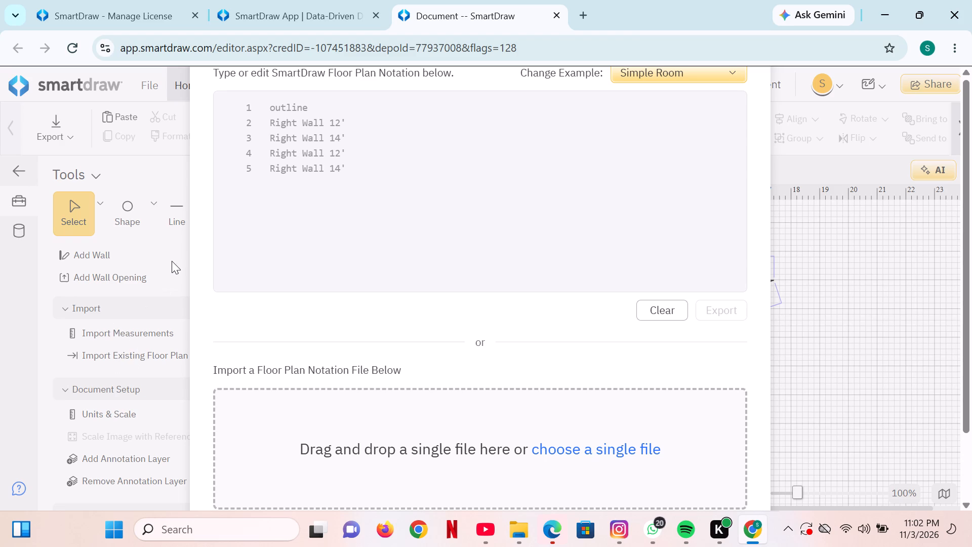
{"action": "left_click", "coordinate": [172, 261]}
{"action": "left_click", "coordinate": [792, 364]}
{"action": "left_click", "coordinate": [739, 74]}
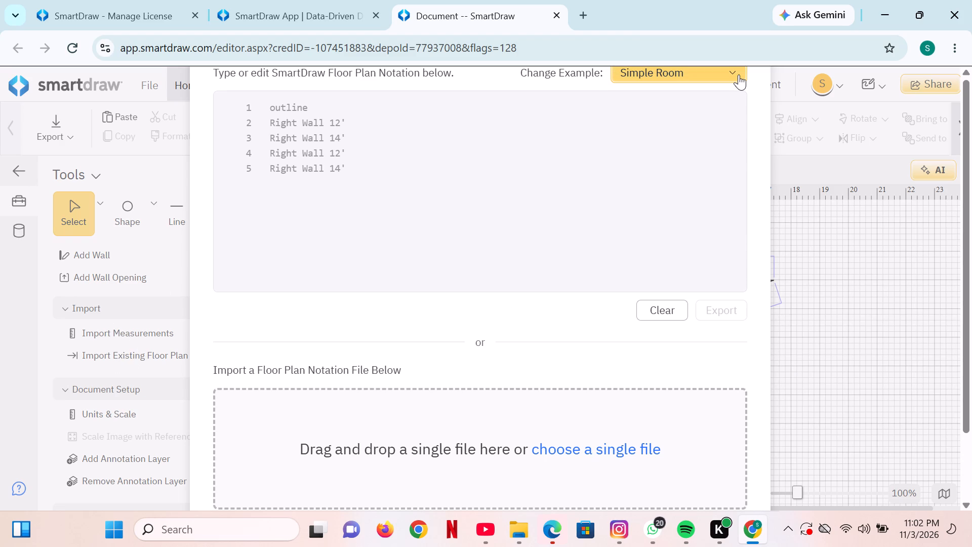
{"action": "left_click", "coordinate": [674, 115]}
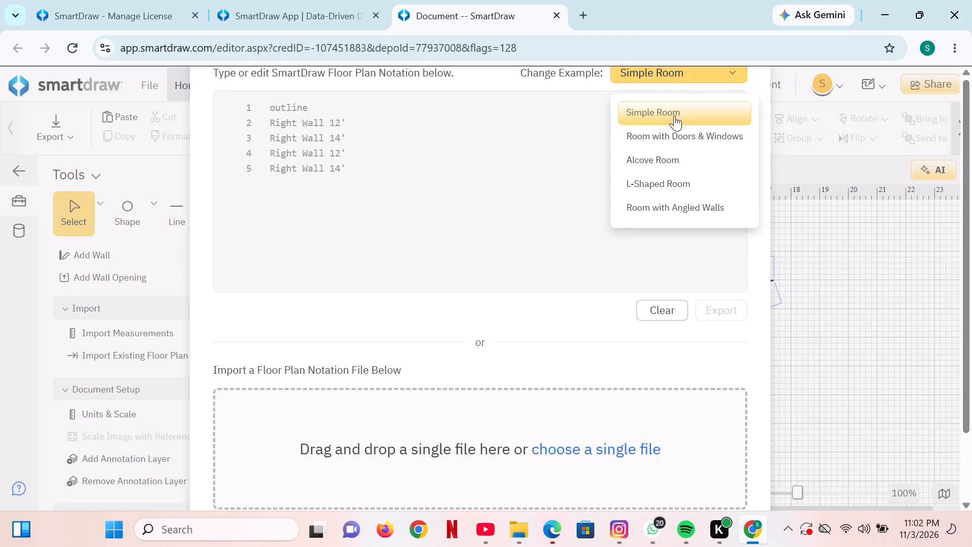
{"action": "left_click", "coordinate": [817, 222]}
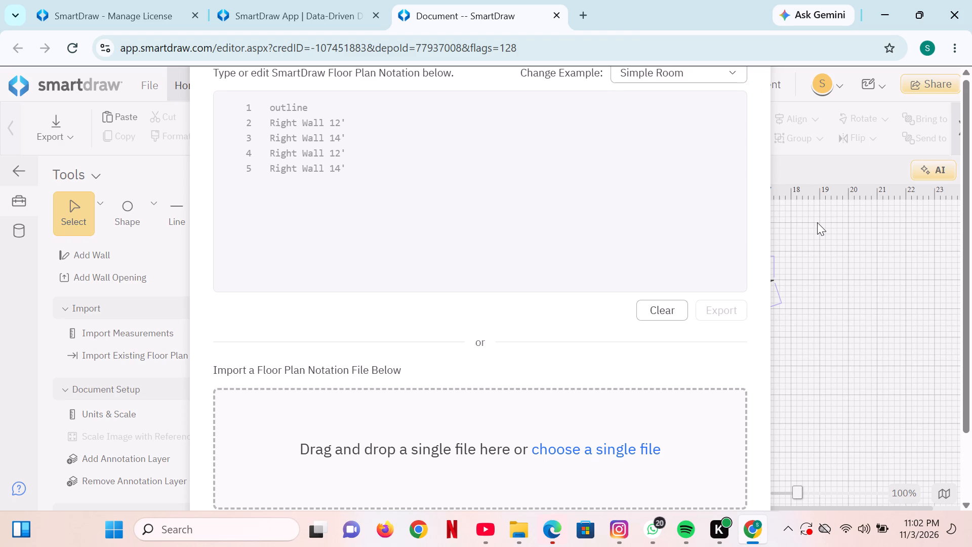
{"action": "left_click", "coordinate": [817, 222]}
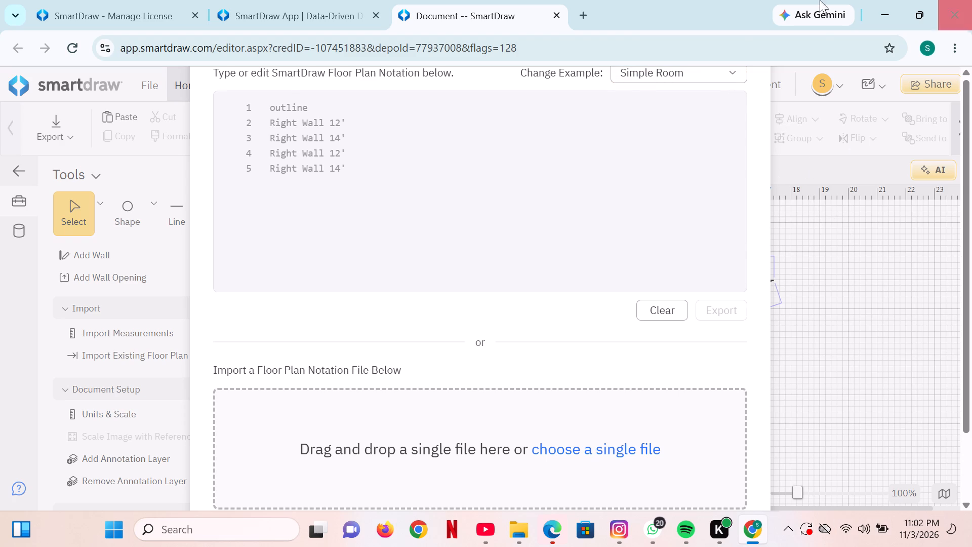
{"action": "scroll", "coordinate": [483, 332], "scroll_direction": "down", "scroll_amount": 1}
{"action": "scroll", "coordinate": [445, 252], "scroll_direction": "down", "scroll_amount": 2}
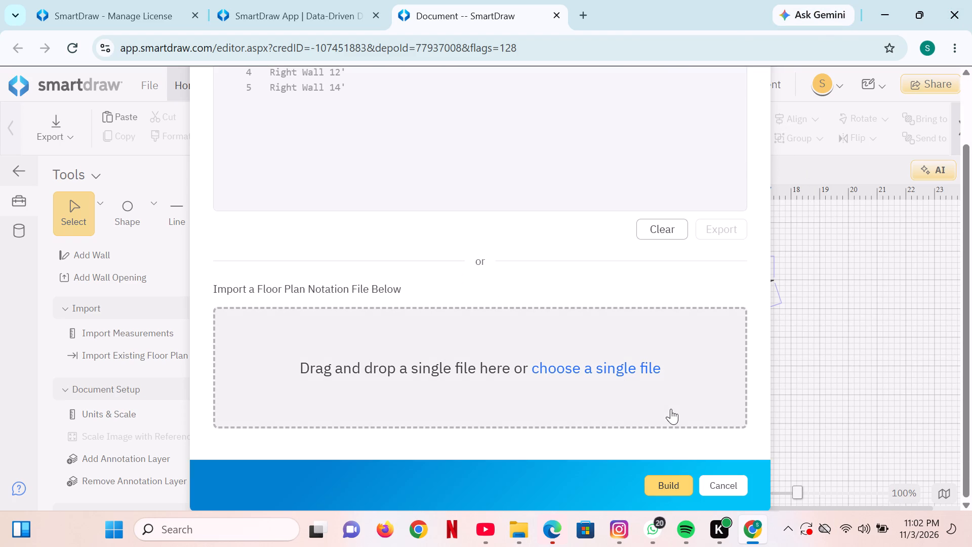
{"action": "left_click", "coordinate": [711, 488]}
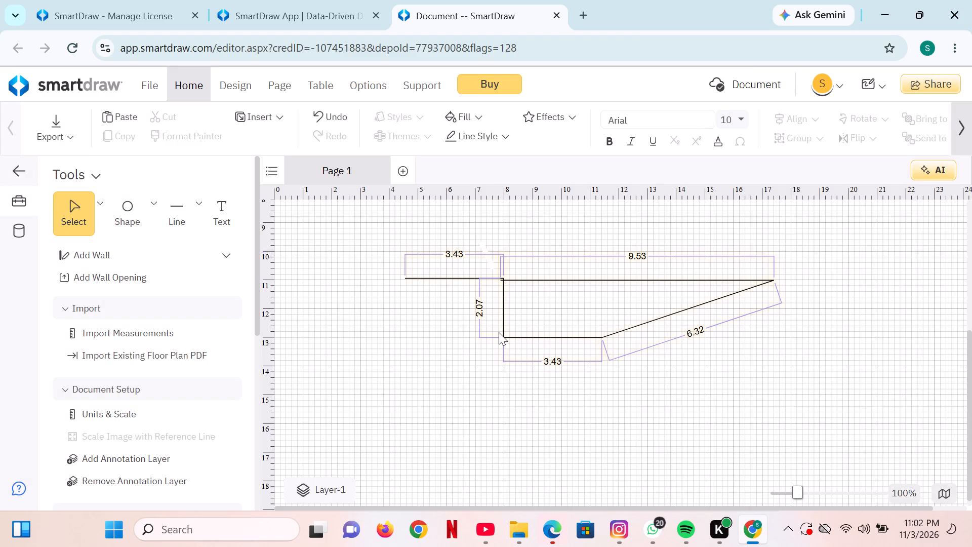
Move the whole joined outline down to about 4.39 left and 12.24 top.
{"action": "left_click_drag", "start_coordinate": [503, 335], "coordinate": [503, 391]}
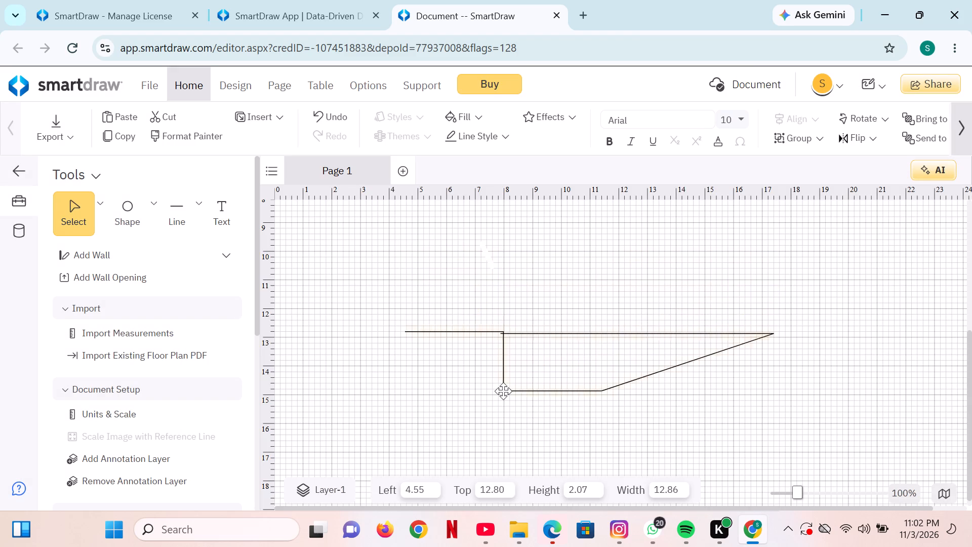
{"action": "left_click_drag", "start_coordinate": [503, 391], "coordinate": [499, 372]}
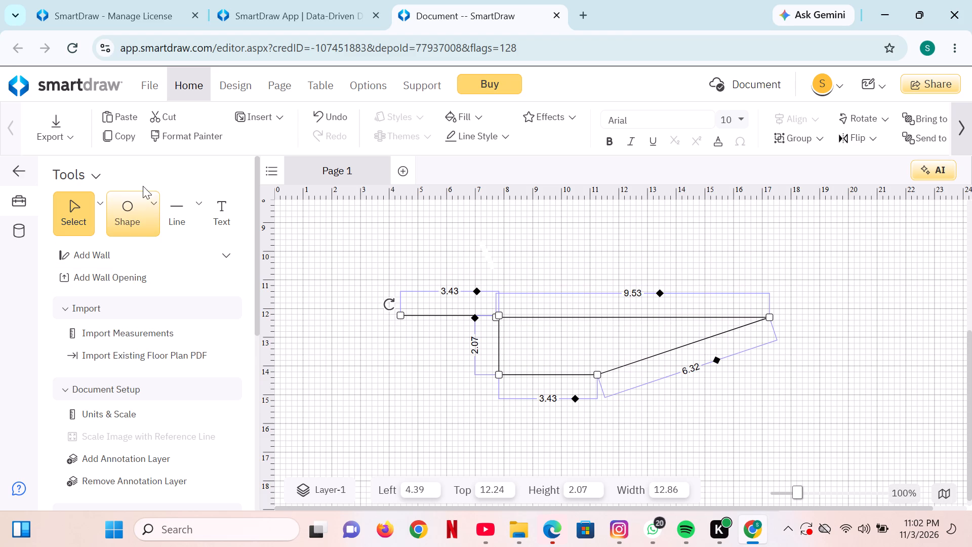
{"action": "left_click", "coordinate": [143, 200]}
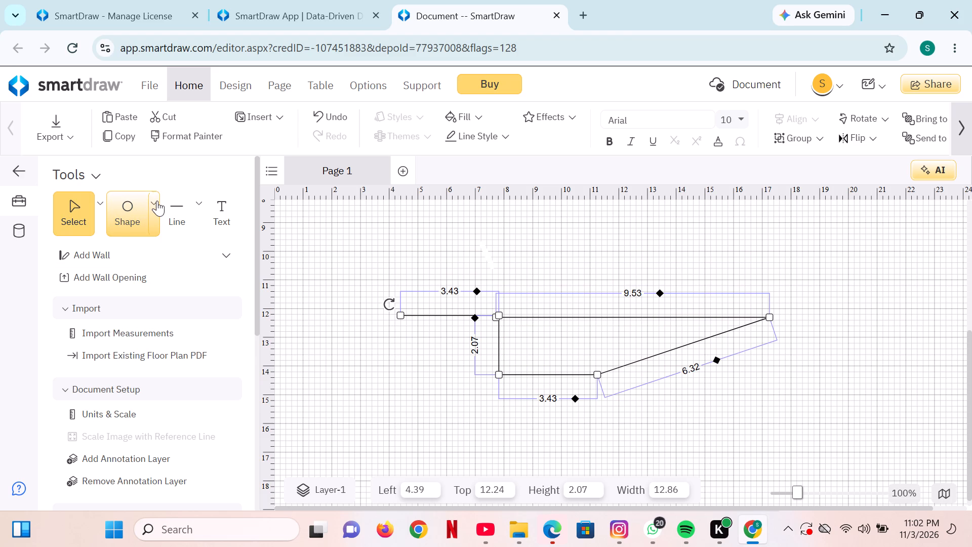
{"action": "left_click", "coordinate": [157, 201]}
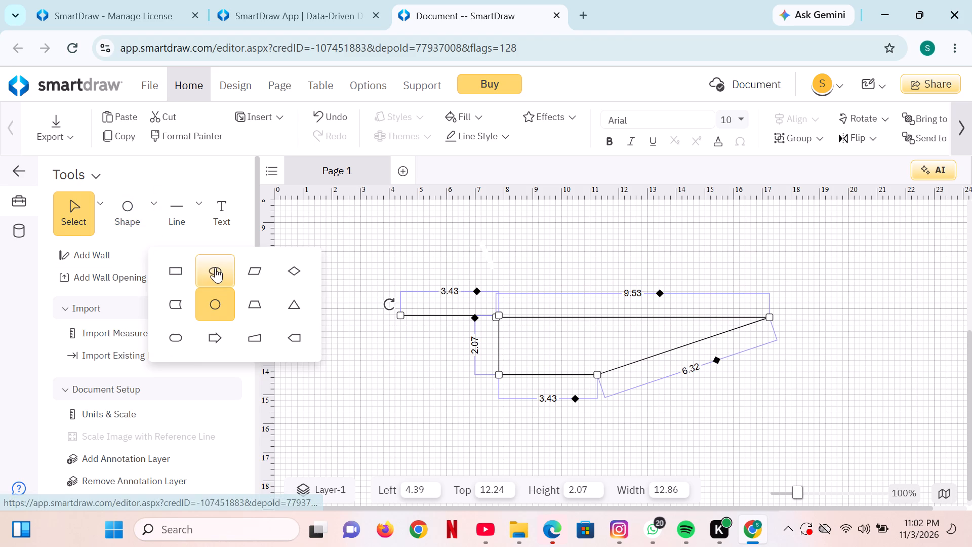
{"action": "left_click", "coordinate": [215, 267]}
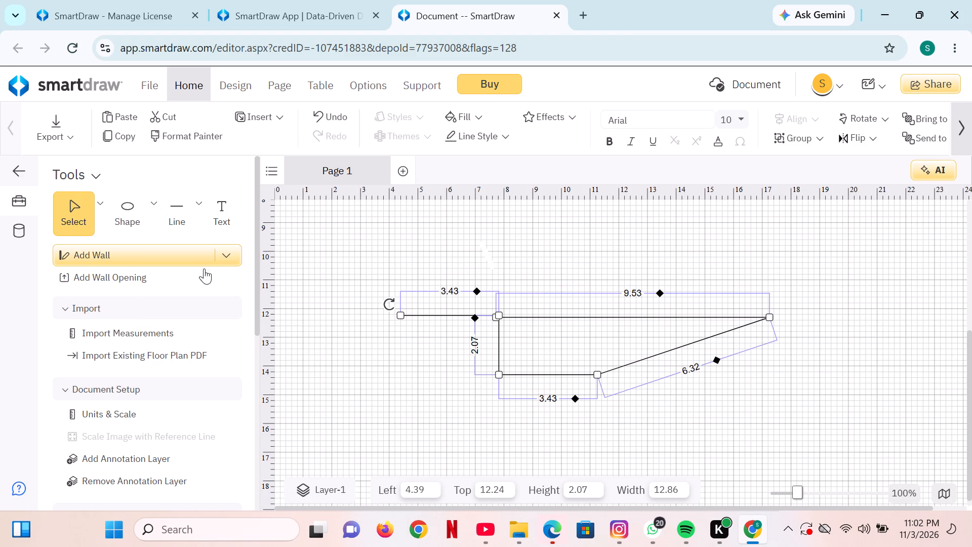
Add a wall opening about 1.22 wide above the joined outline, at about 10.57 left and 9.16 top.
{"action": "left_click", "coordinate": [197, 283]}
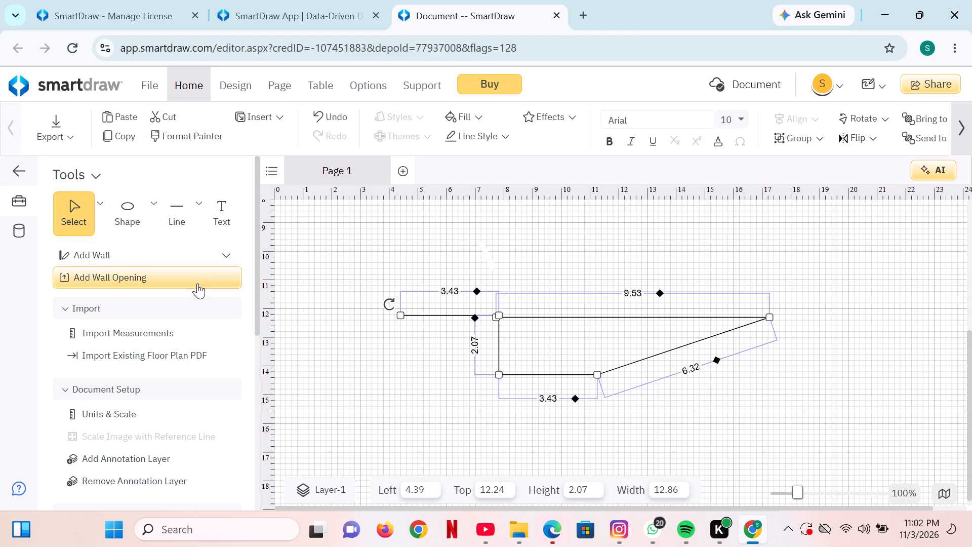
{"action": "left_click", "coordinate": [496, 292]}
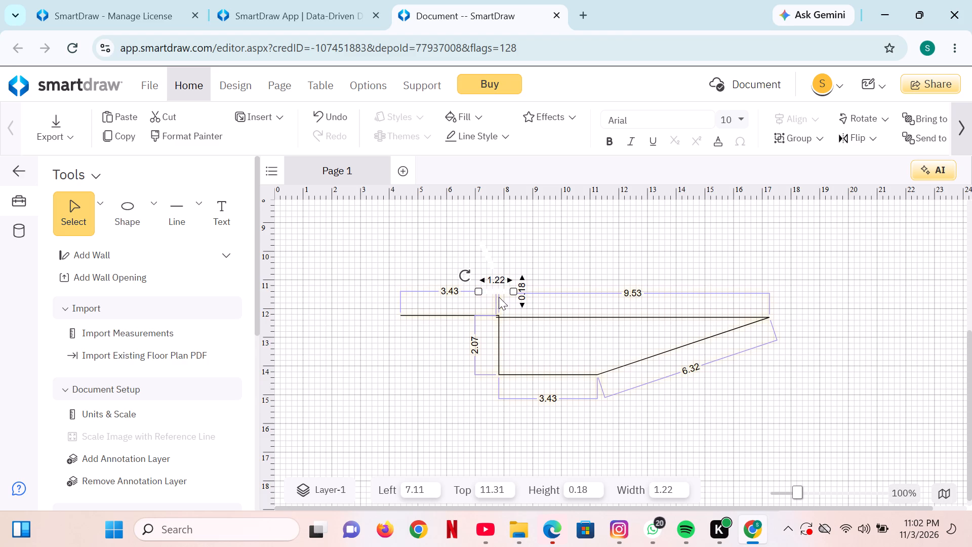
{"action": "left_click_drag", "start_coordinate": [499, 294], "coordinate": [508, 268]}
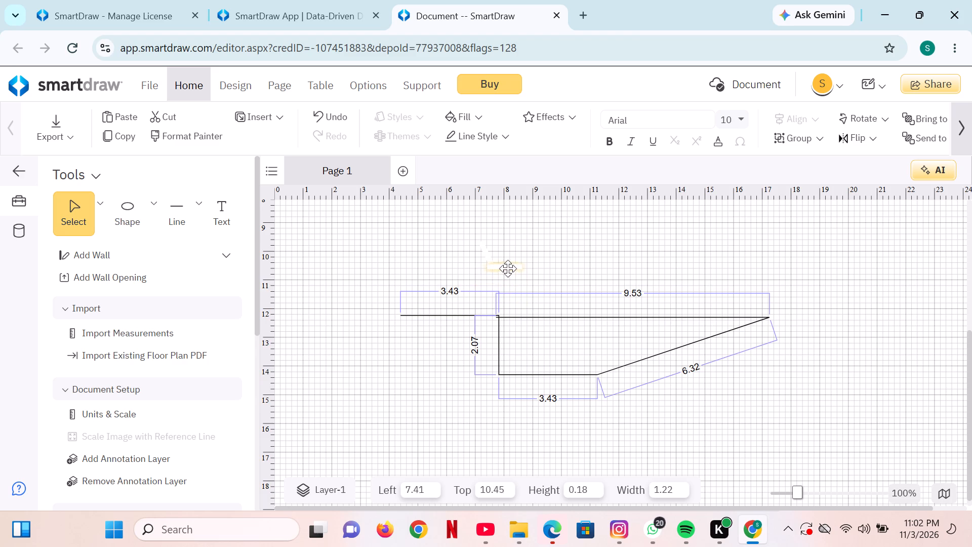
{"action": "left_click_drag", "start_coordinate": [508, 268], "coordinate": [577, 225]}
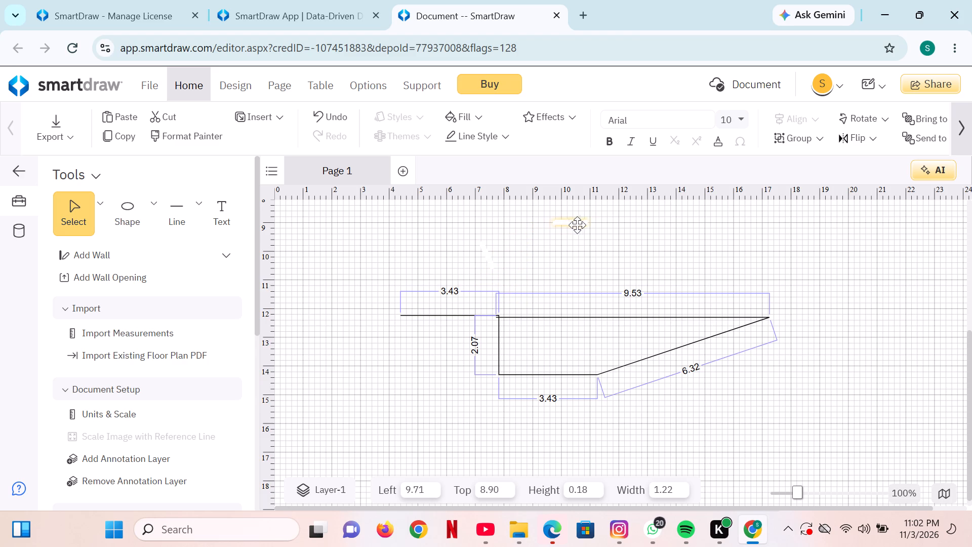
{"action": "left_click_drag", "start_coordinate": [577, 225], "coordinate": [600, 232]}
{"action": "left_click", "coordinate": [600, 232]}
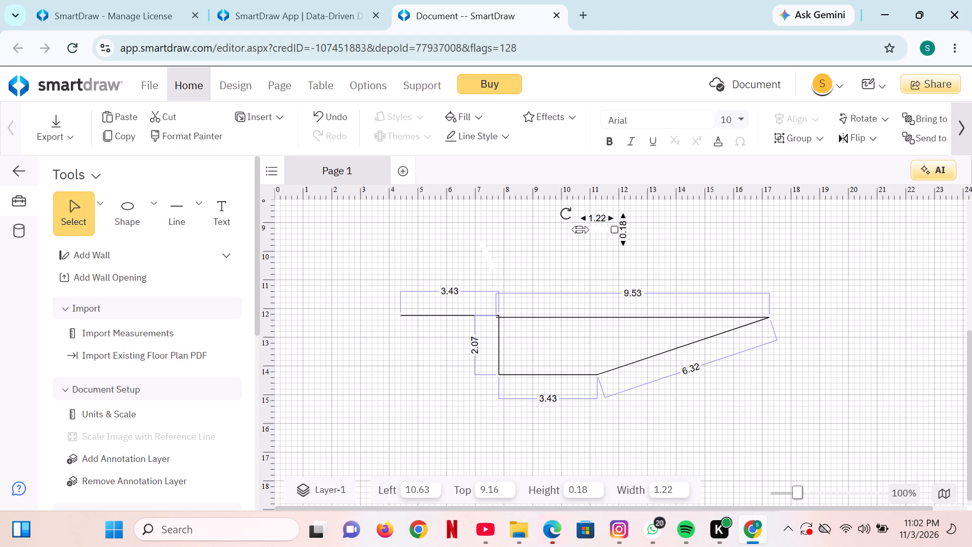
{"action": "left_click", "coordinate": [583, 229]}
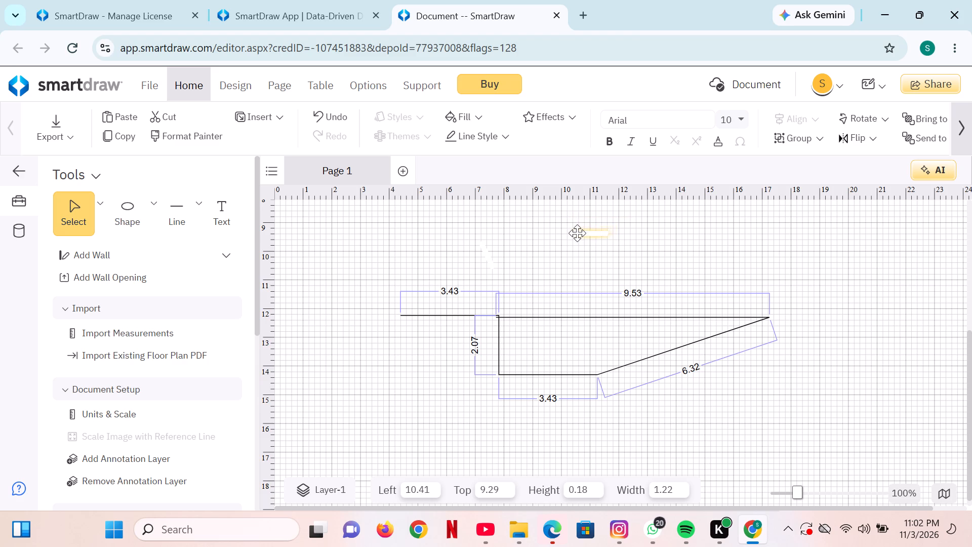
{"action": "left_click", "coordinate": [582, 230]}
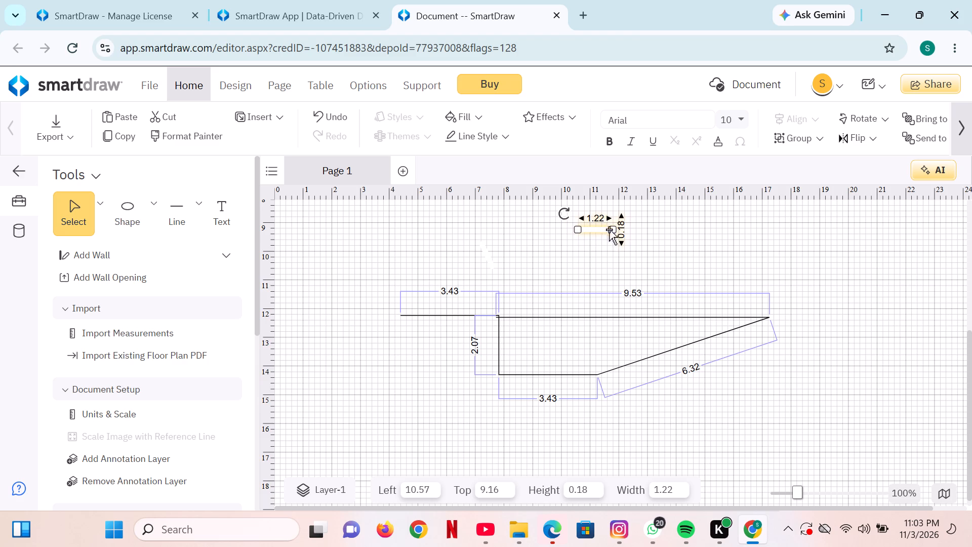
Stretch the wall opening horizontally to about 5.45 wide.
{"action": "left_click_drag", "start_coordinate": [614, 230], "coordinate": [632, 236]}
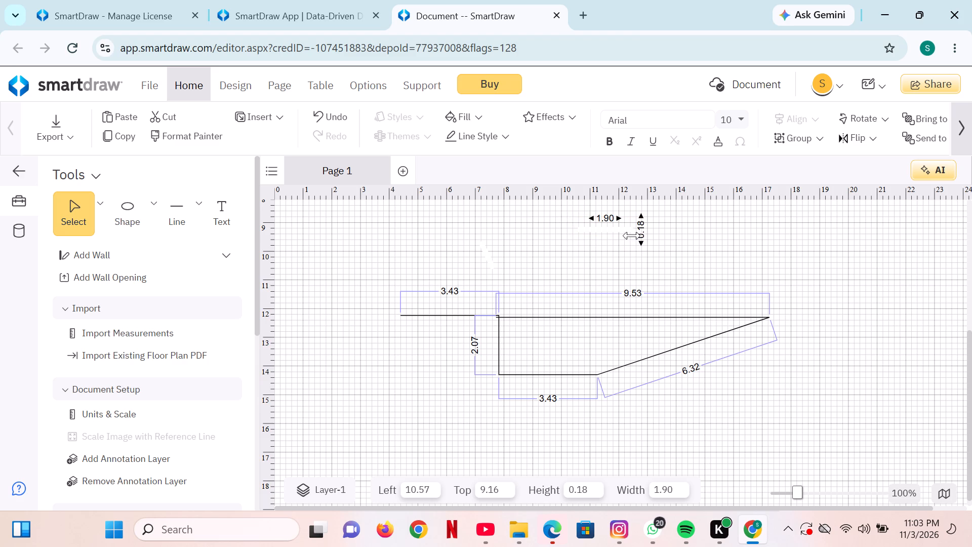
{"action": "left_click_drag", "start_coordinate": [632, 236], "coordinate": [682, 225]}
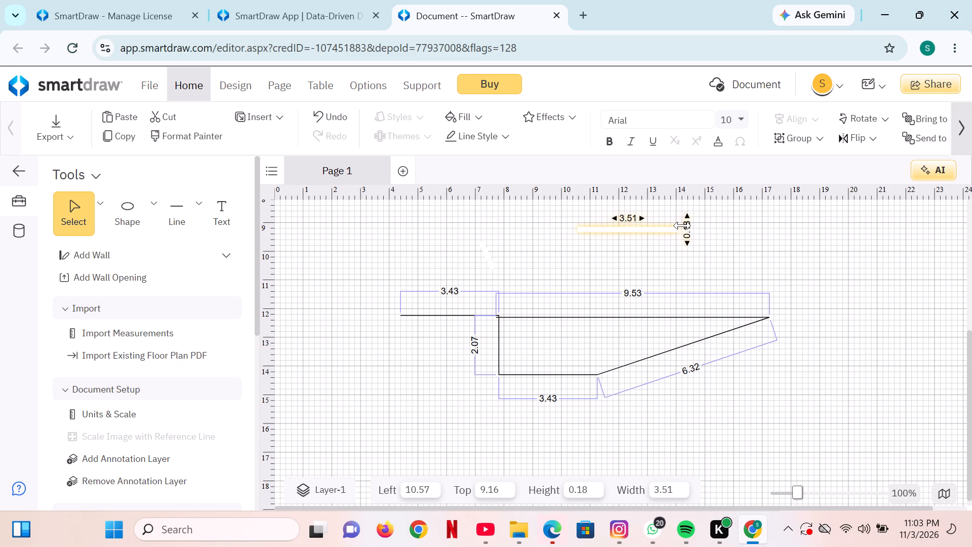
{"action": "left_click_drag", "start_coordinate": [682, 225], "coordinate": [736, 250]}
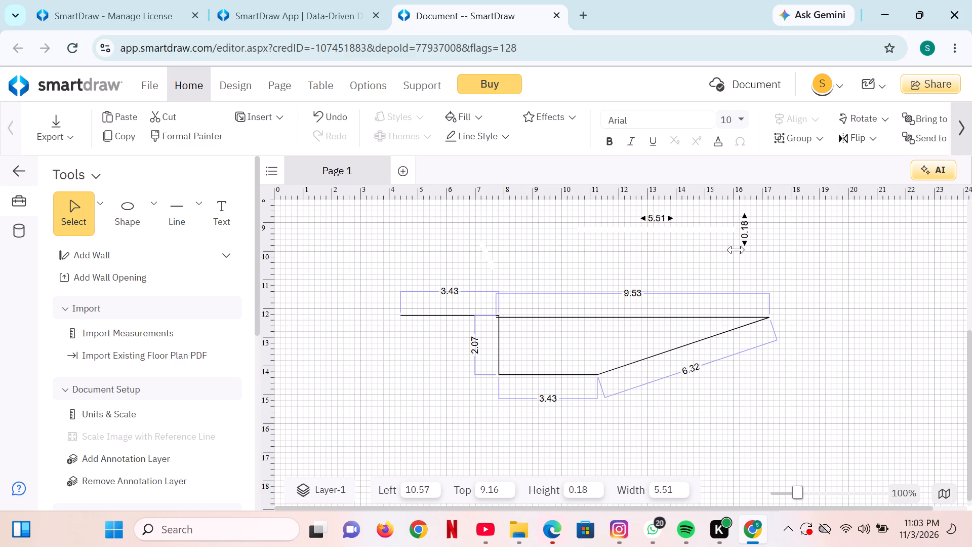
{"action": "left_click_drag", "start_coordinate": [736, 250], "coordinate": [735, 228]}
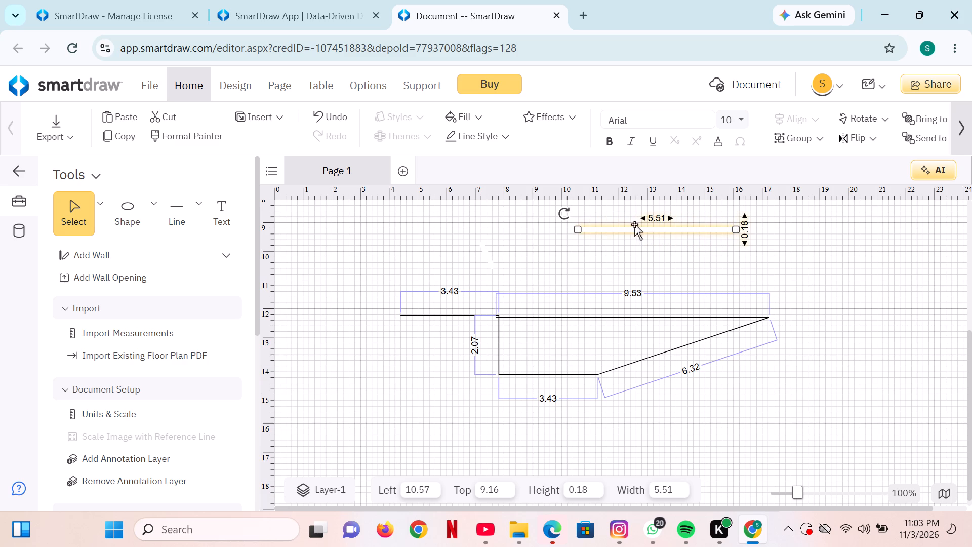
{"action": "left_click", "coordinate": [579, 230]}
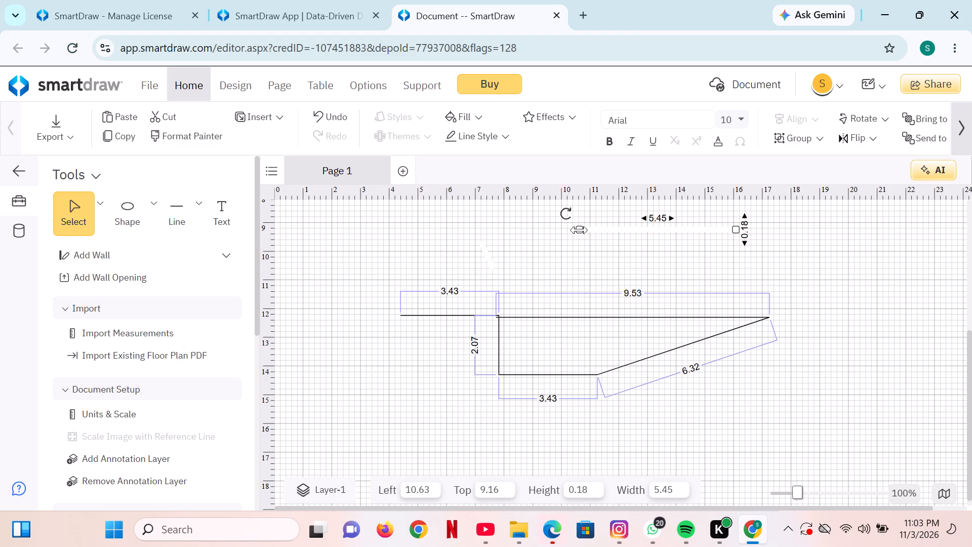
Move the wall opening down to just above the 9.53 line, at about 11.08 left and 11.63 top.
{"action": "left_click_drag", "start_coordinate": [578, 233], "coordinate": [578, 236]}
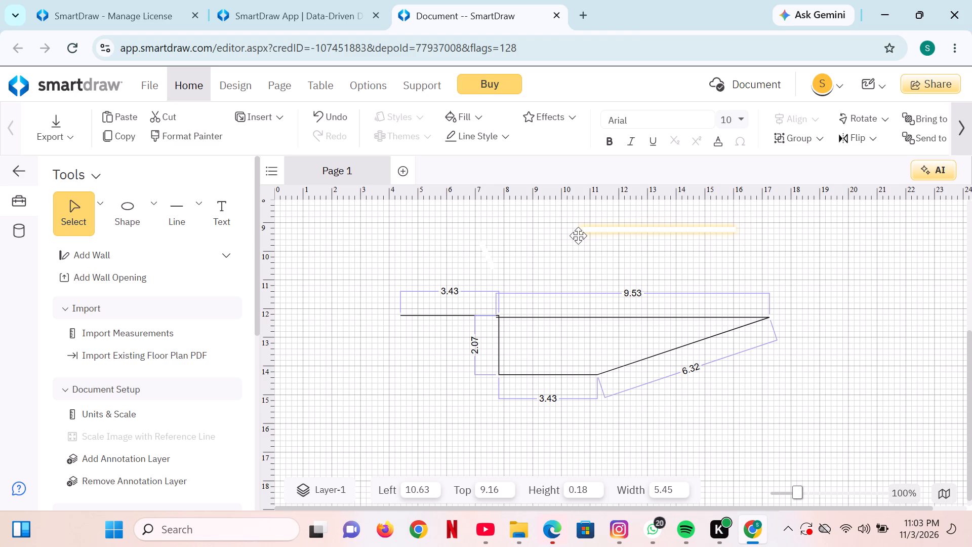
{"action": "left_click_drag", "start_coordinate": [578, 236], "coordinate": [582, 282]}
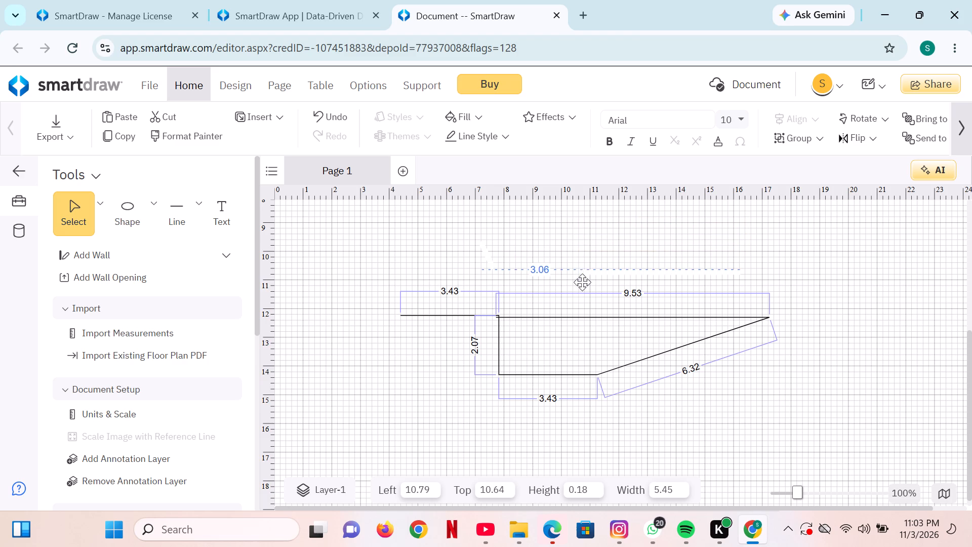
{"action": "left_click_drag", "start_coordinate": [582, 282], "coordinate": [590, 304]}
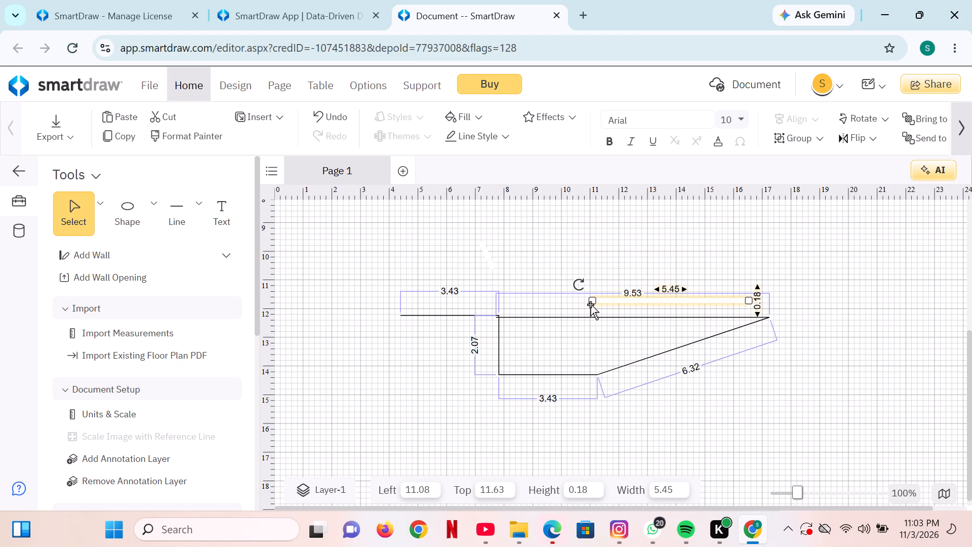
{"action": "left_click", "coordinate": [590, 304]}
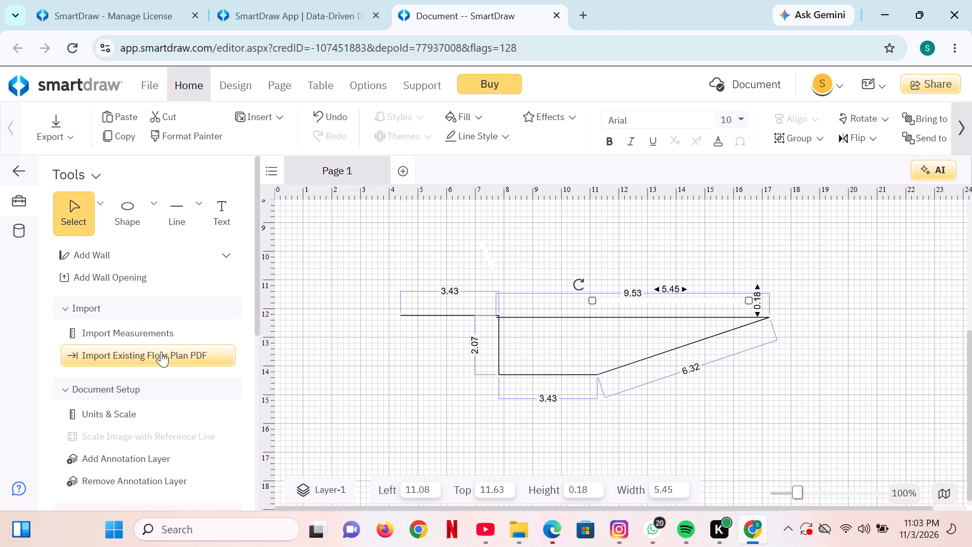
Set the document's units and scale to Engineering 1/16:1.
{"action": "left_click", "coordinate": [120, 409]}
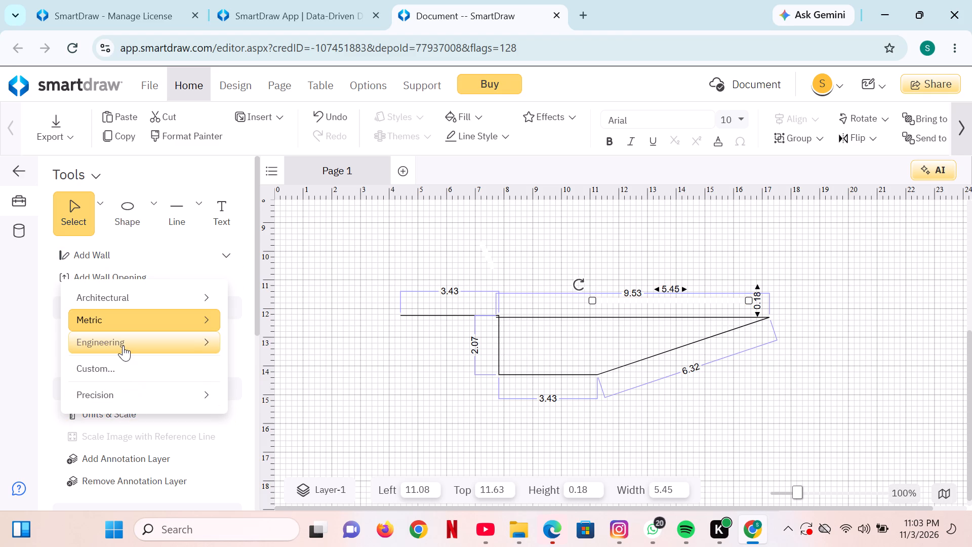
{"action": "left_click", "coordinate": [123, 345]}
{"action": "left_click", "coordinate": [155, 339]}
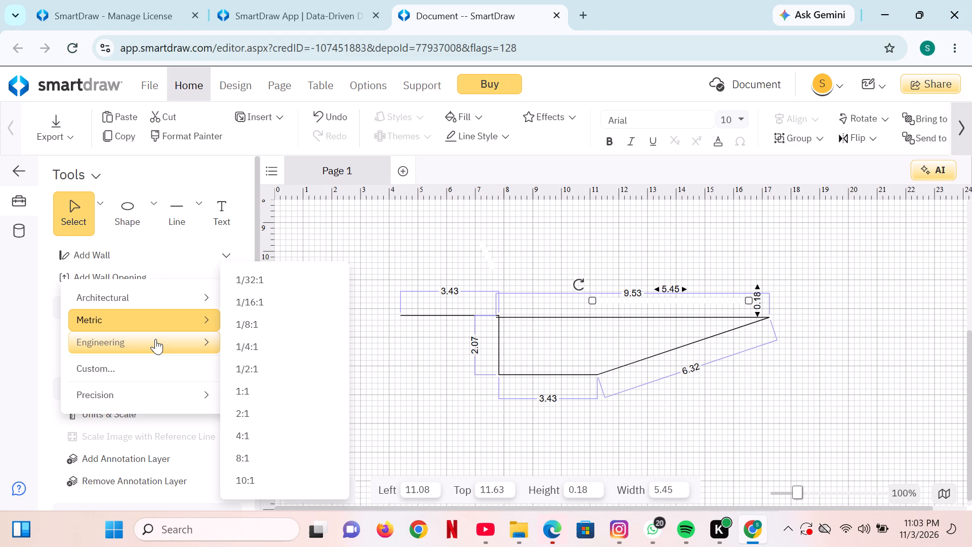
{"action": "left_click", "coordinate": [155, 339]}
{"action": "left_click", "coordinate": [242, 306]}
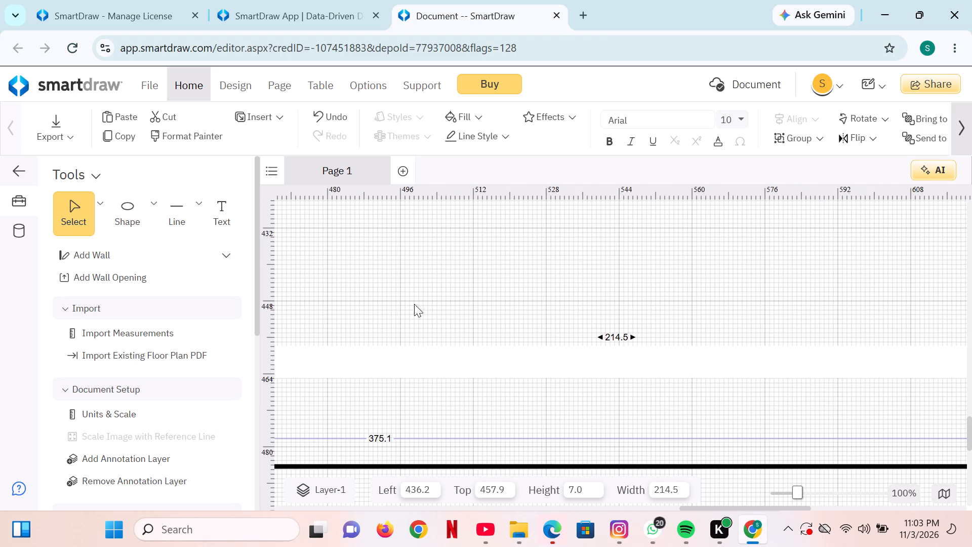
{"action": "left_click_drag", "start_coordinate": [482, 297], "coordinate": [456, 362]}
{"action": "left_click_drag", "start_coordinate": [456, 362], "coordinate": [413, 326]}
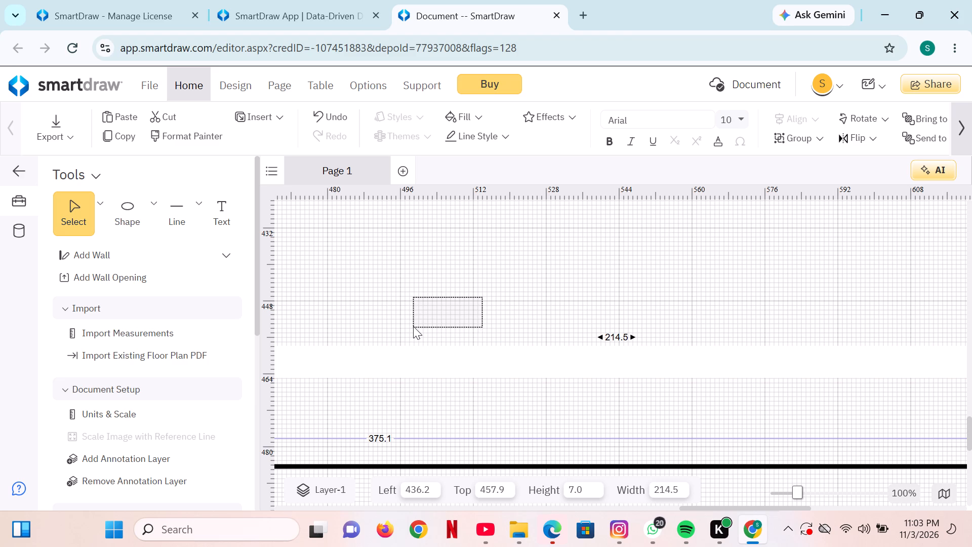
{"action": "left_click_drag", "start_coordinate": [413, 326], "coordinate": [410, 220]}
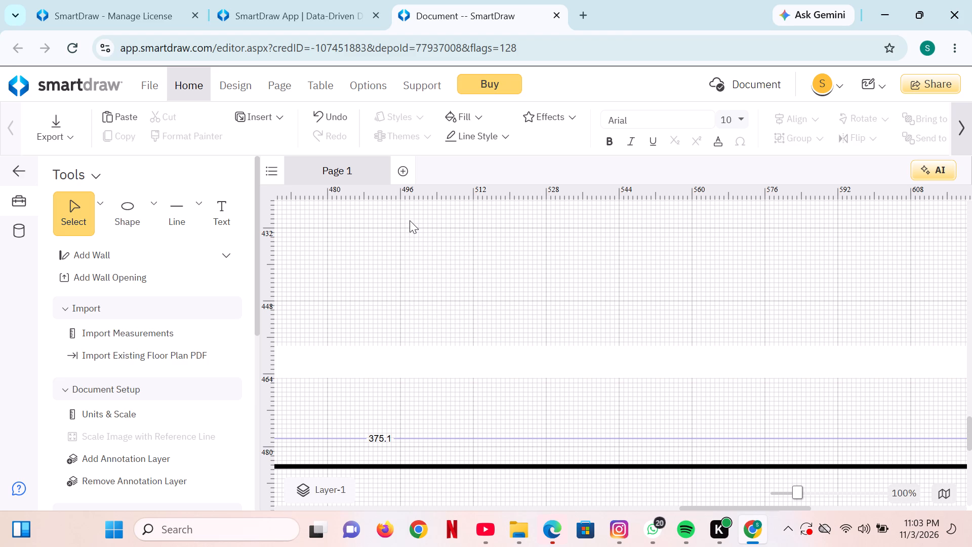
Draw a horizontal straight line about 49.0 long above the wall opening, starting at about 500.0 left and 447.0 top.
{"action": "left_click", "coordinate": [172, 212]}
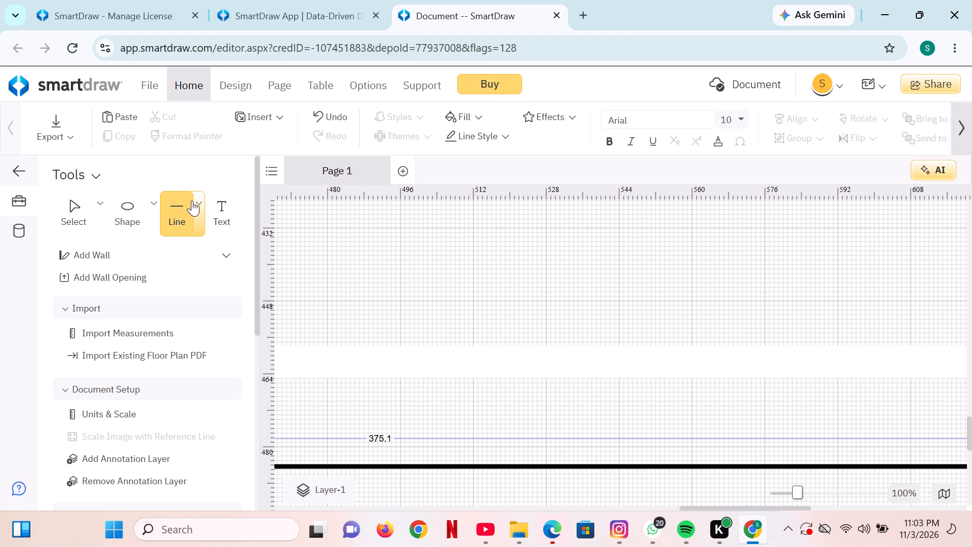
{"action": "left_click", "coordinate": [192, 201]}
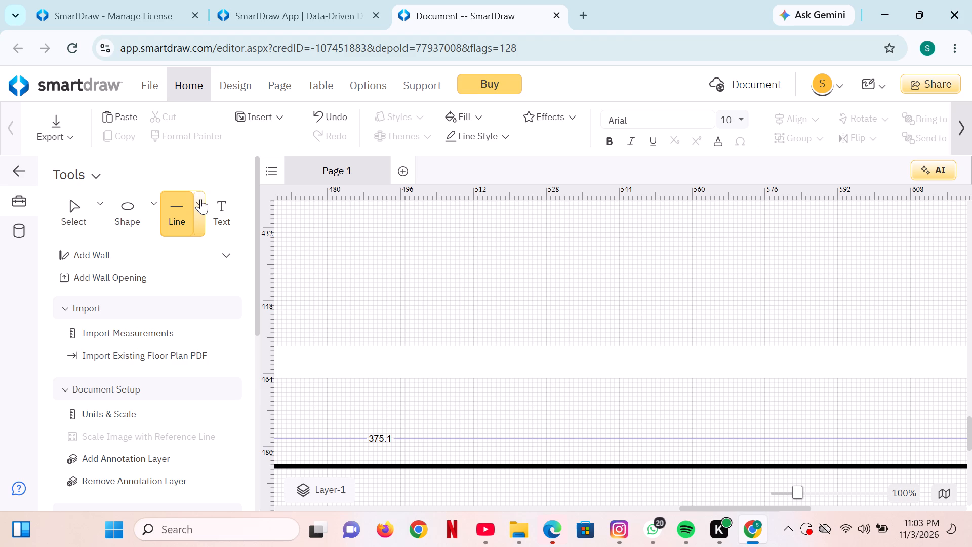
{"action": "left_click", "coordinate": [200, 199]}
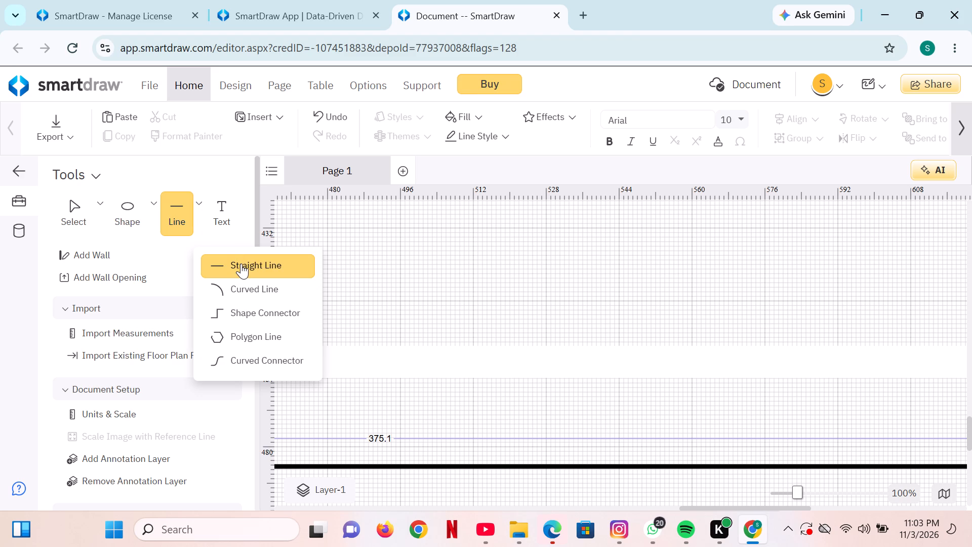
{"action": "left_click", "coordinate": [241, 263]}
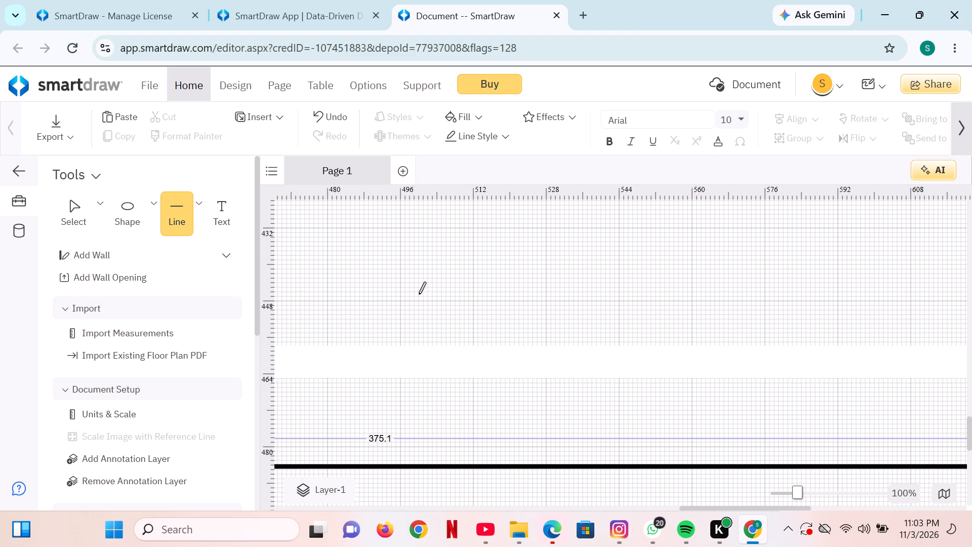
{"action": "left_click_drag", "start_coordinate": [417, 297], "coordinate": [450, 297]}
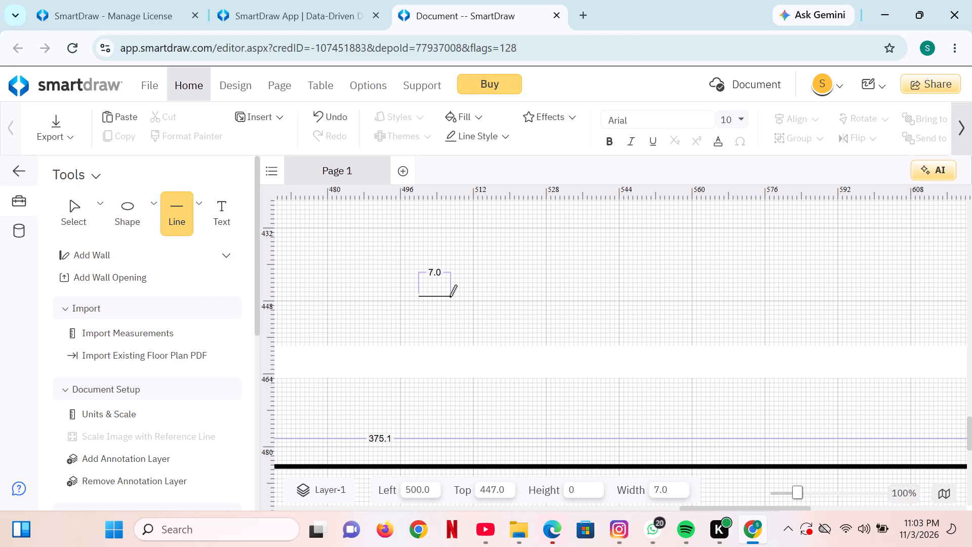
{"action": "left_click_drag", "start_coordinate": [450, 297], "coordinate": [562, 299]}
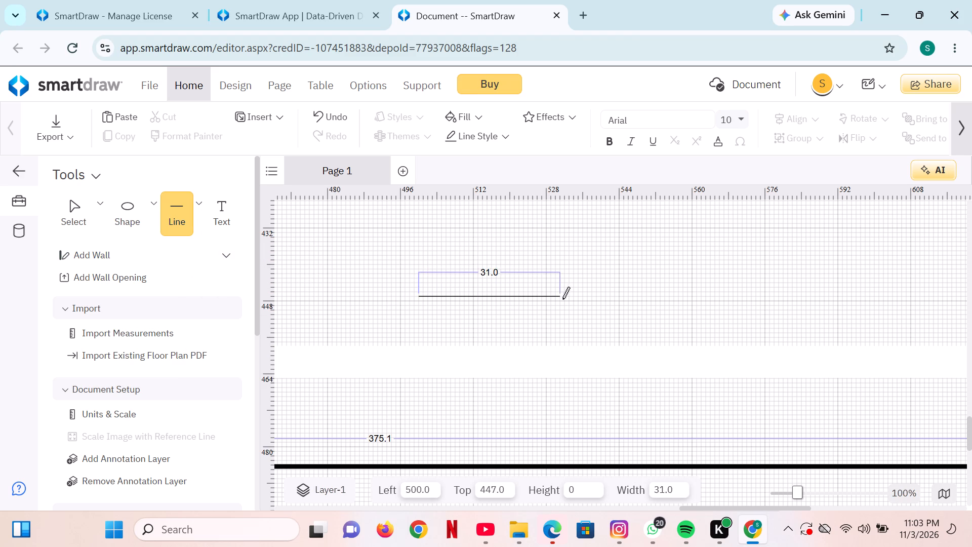
{"action": "left_click_drag", "start_coordinate": [562, 299], "coordinate": [639, 300]}
{"action": "left_click", "coordinate": [481, 325]}
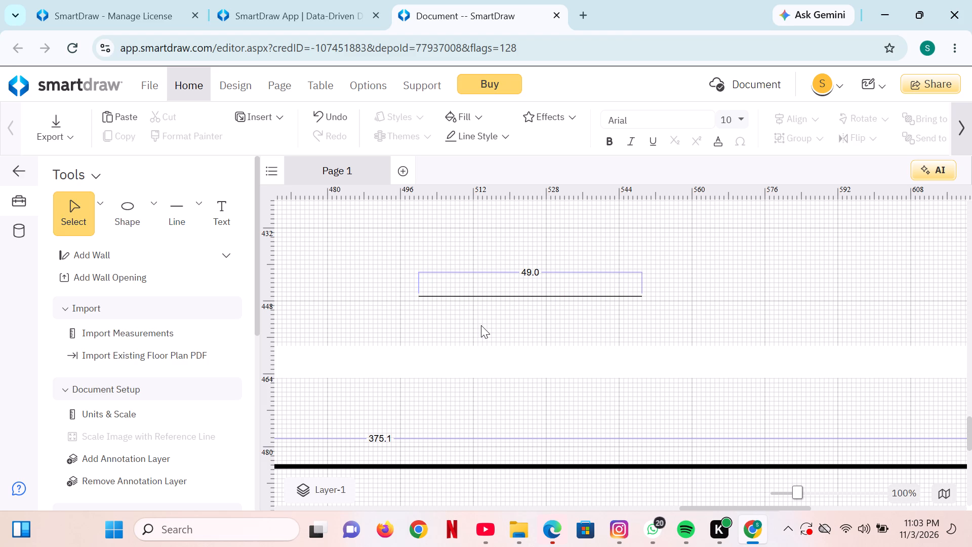
Draw a slanted straight line rising from the left end of the 49.0 line and extend it to about 42.9 long.
{"action": "left_click", "coordinate": [196, 207]}
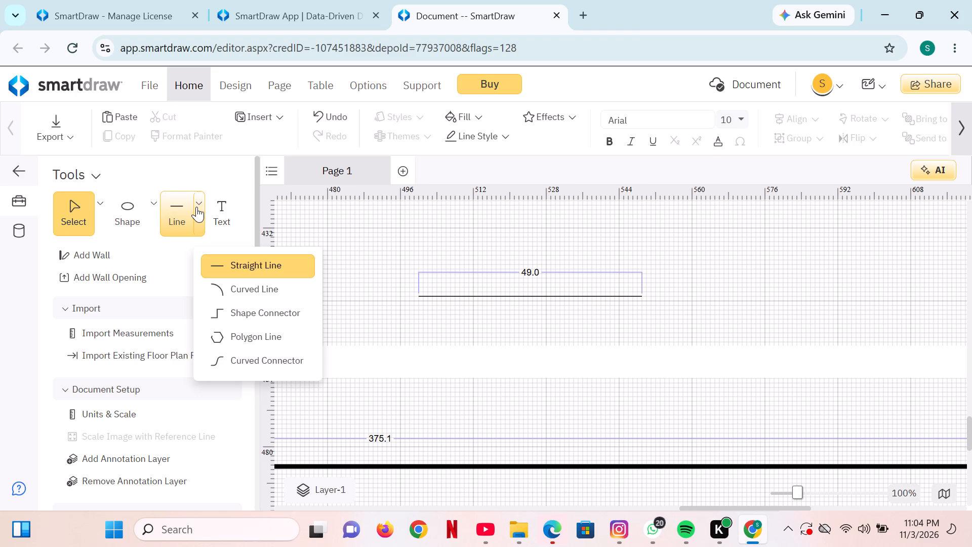
{"action": "left_click", "coordinate": [230, 262]}
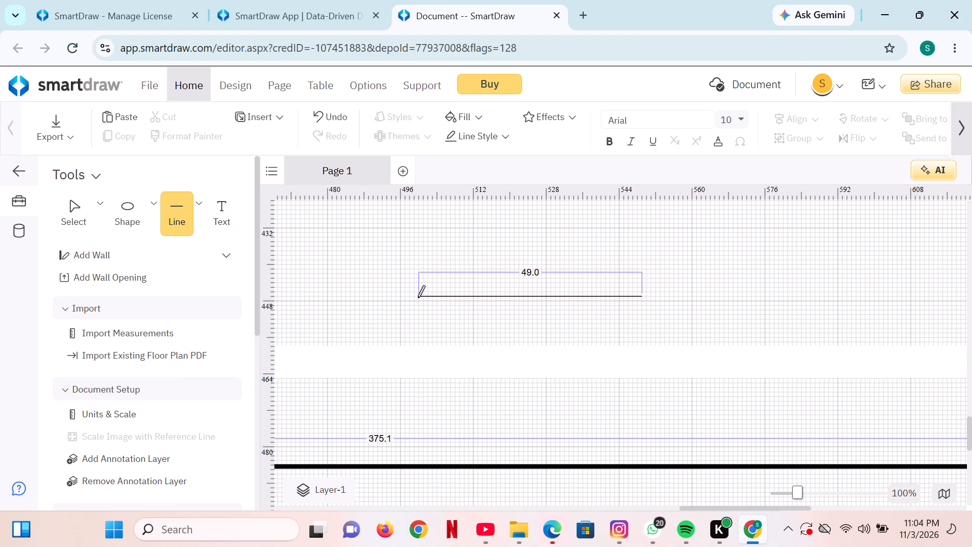
{"action": "left_click_drag", "start_coordinate": [420, 297], "coordinate": [455, 248]}
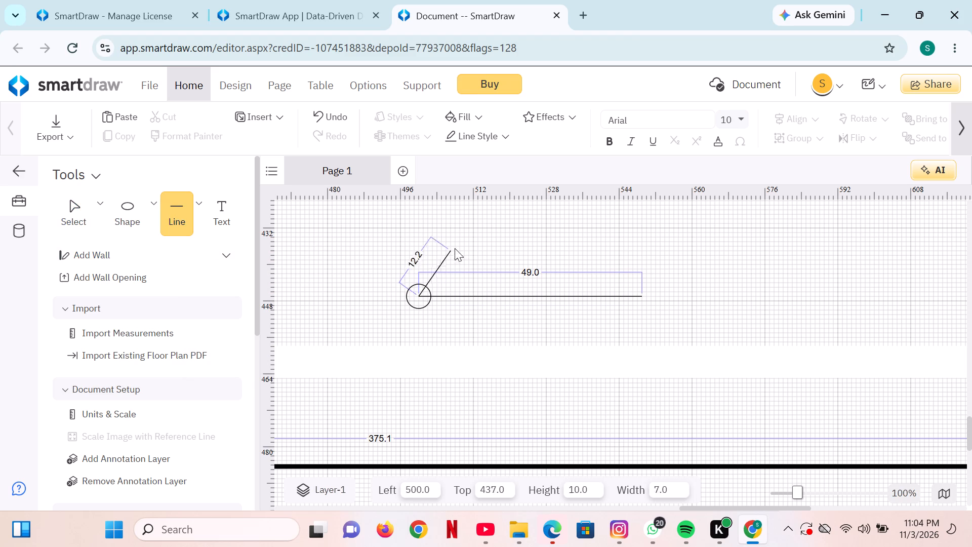
{"action": "left_click_drag", "start_coordinate": [455, 248], "coordinate": [495, 201]}
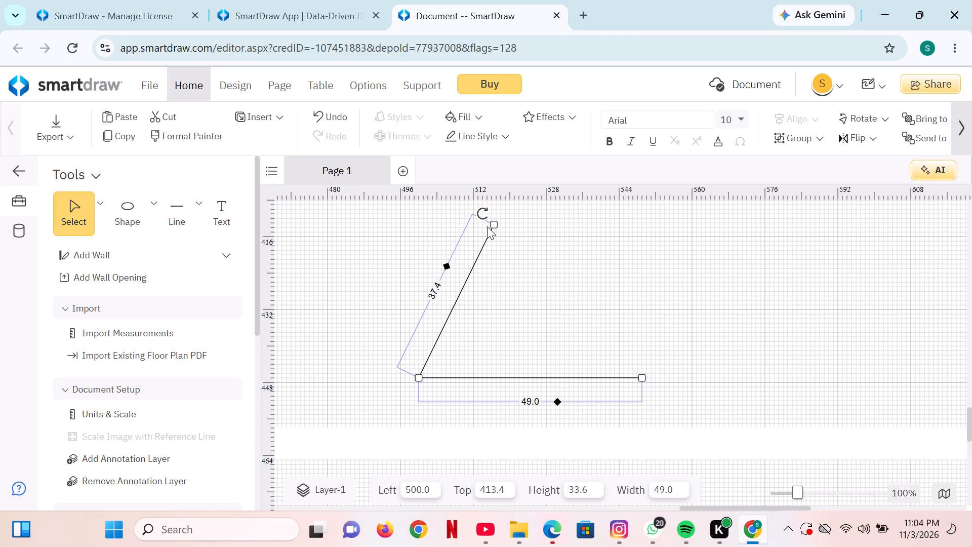
{"action": "left_click_drag", "start_coordinate": [494, 226], "coordinate": [500, 218]}
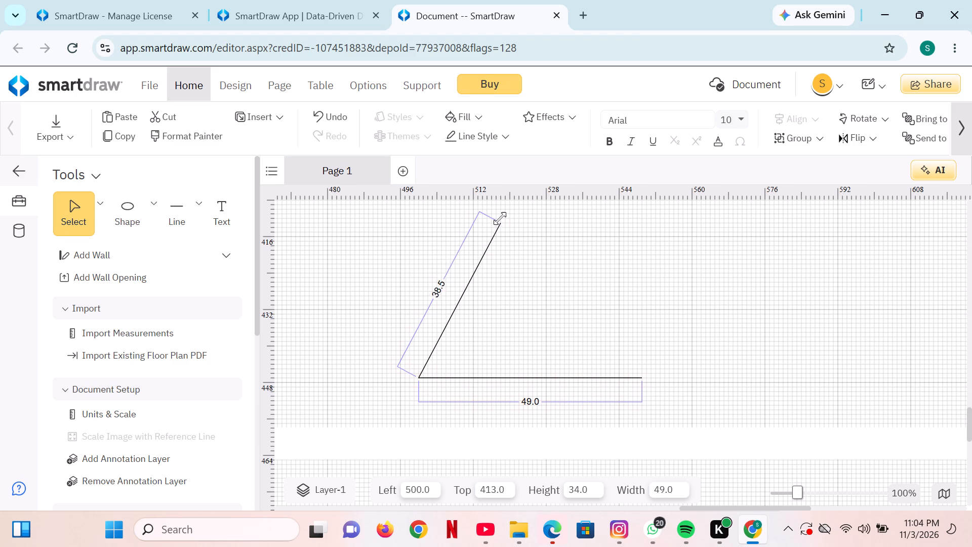
{"action": "left_click_drag", "start_coordinate": [500, 218], "coordinate": [511, 206]}
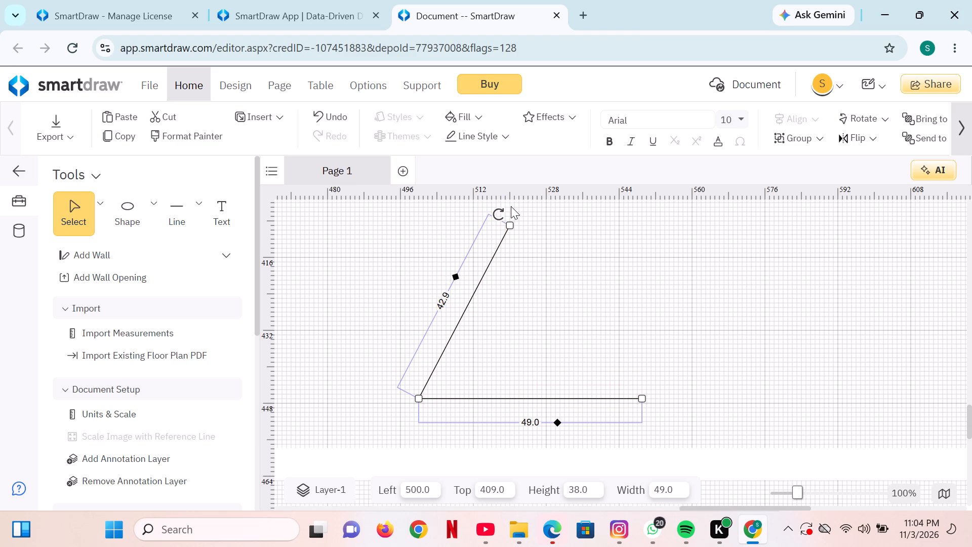
{"action": "left_click", "coordinate": [522, 323]}
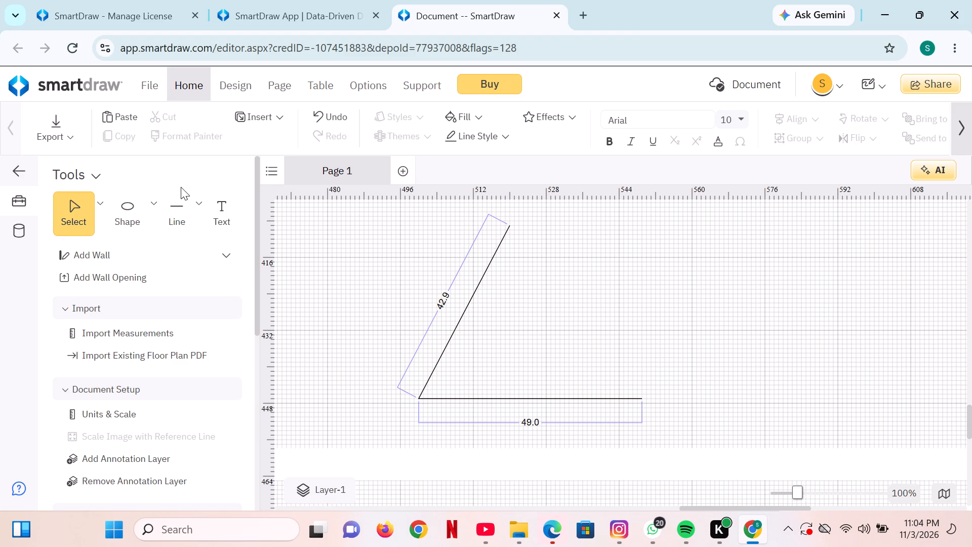
Draw a curved line about 27.5 long from the slanted line's upper half down to the horizontal line.
{"action": "left_click", "coordinate": [200, 200]}
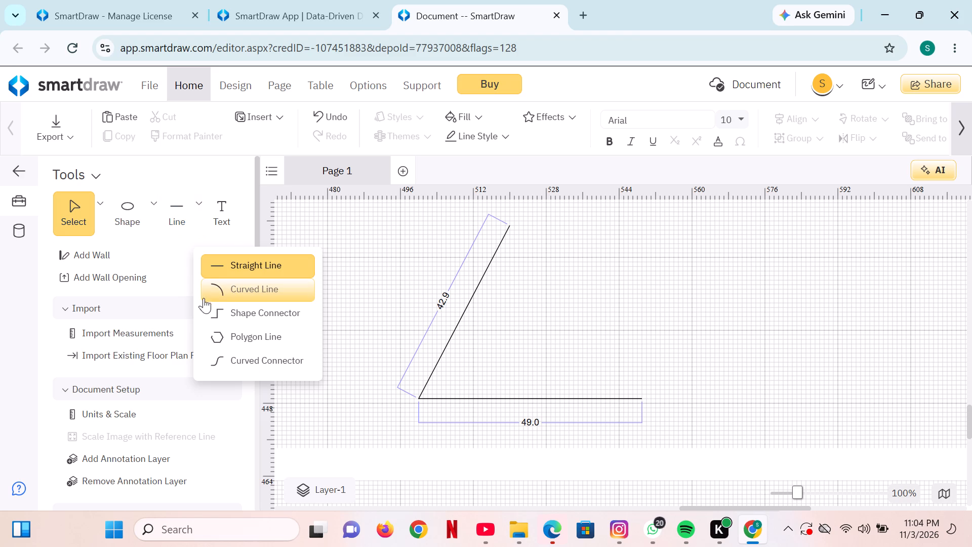
{"action": "left_click", "coordinate": [229, 288]}
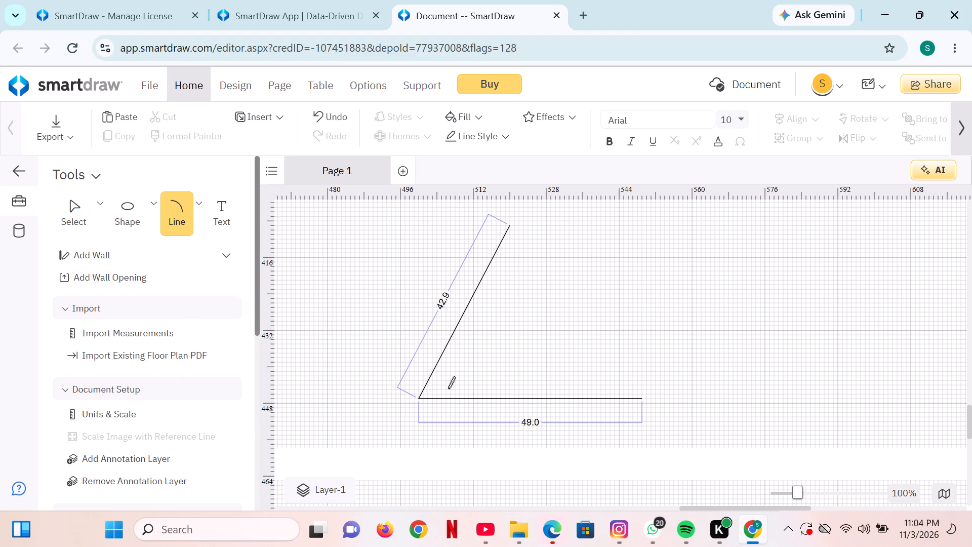
{"action": "left_click_drag", "start_coordinate": [478, 291], "coordinate": [489, 303]}
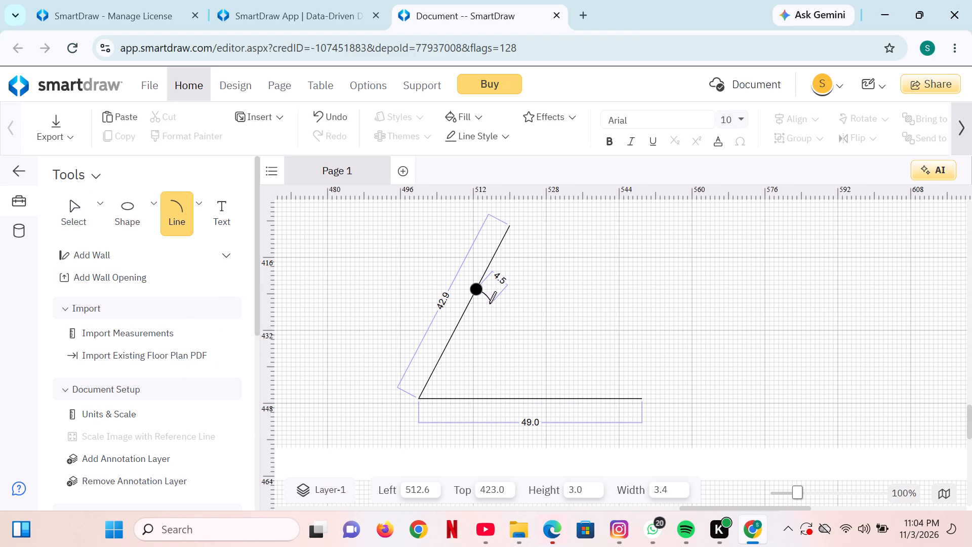
{"action": "left_click_drag", "start_coordinate": [489, 303], "coordinate": [496, 355]}
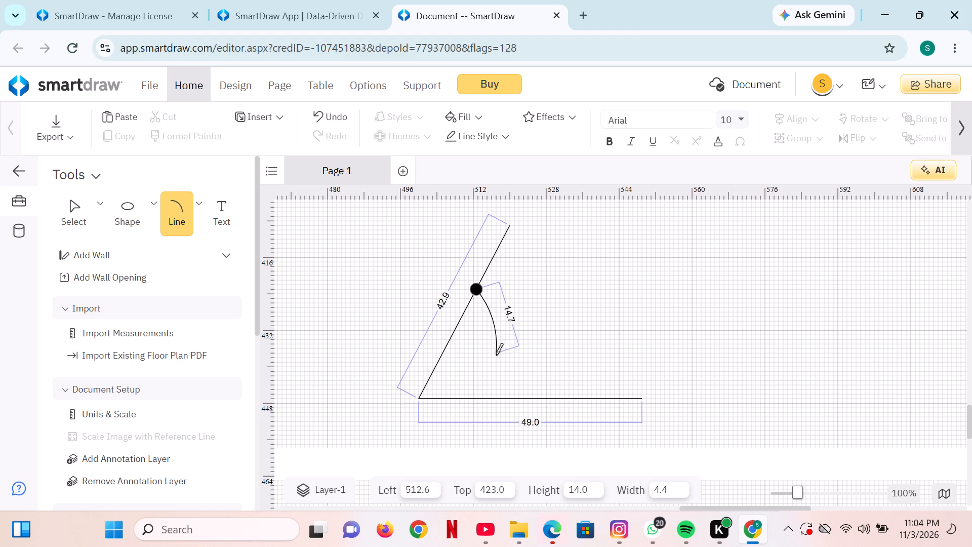
{"action": "left_click_drag", "start_coordinate": [496, 355], "coordinate": [483, 470]}
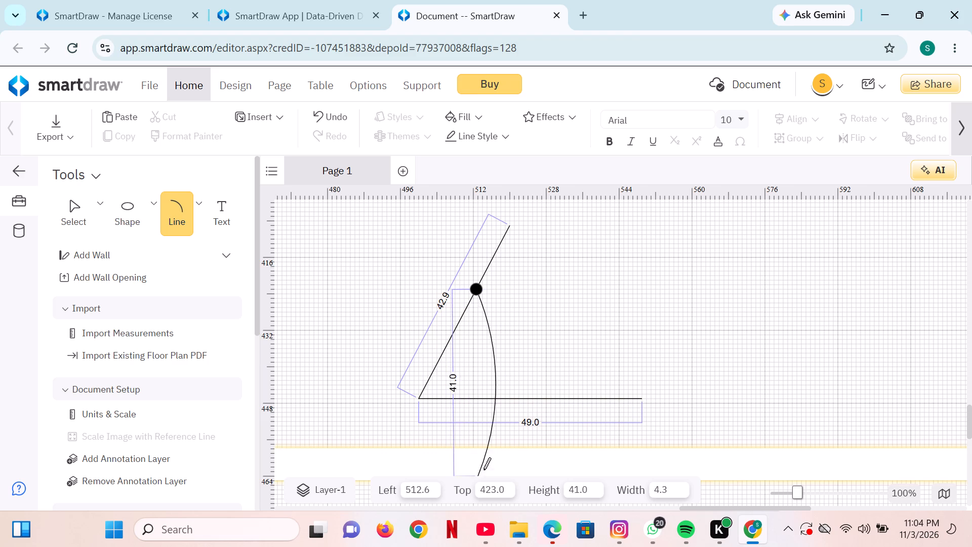
{"action": "left_click_drag", "start_coordinate": [483, 470], "coordinate": [534, 397]}
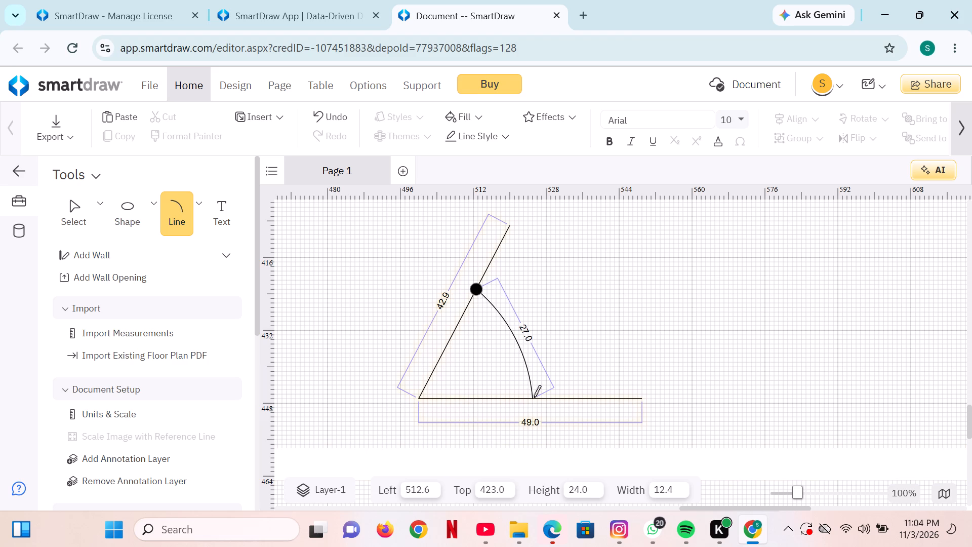
{"action": "left_click_drag", "start_coordinate": [534, 397], "coordinate": [535, 397]}
{"action": "left_click", "coordinate": [641, 330]}
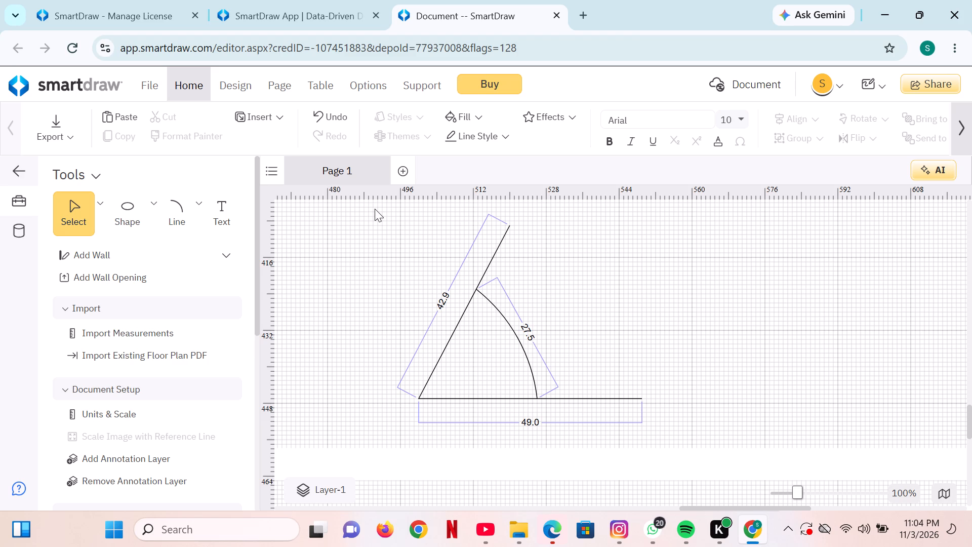
Draw a second, outer curved line about 35.1 long from the slanted line to the horizontal line.
{"action": "left_click", "coordinate": [196, 197]}
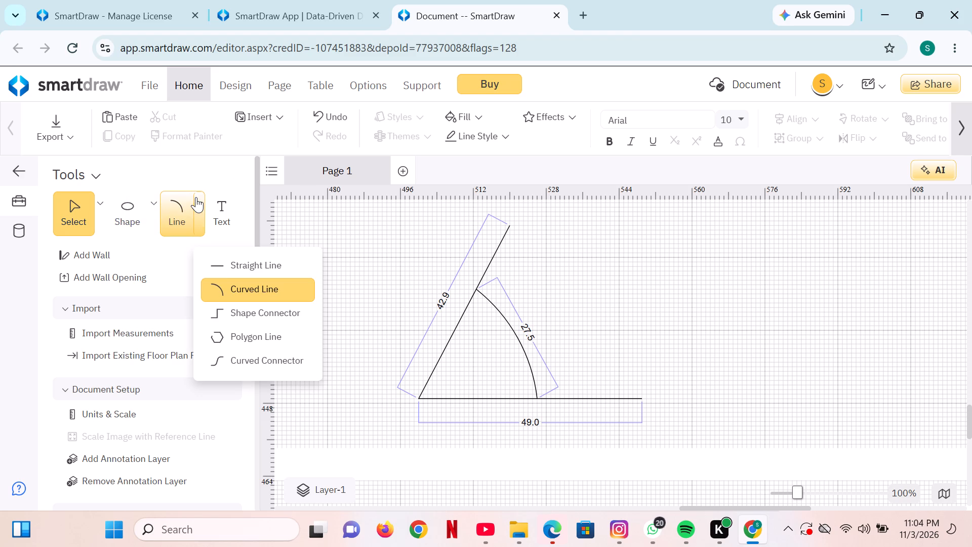
{"action": "left_click", "coordinate": [220, 287]}
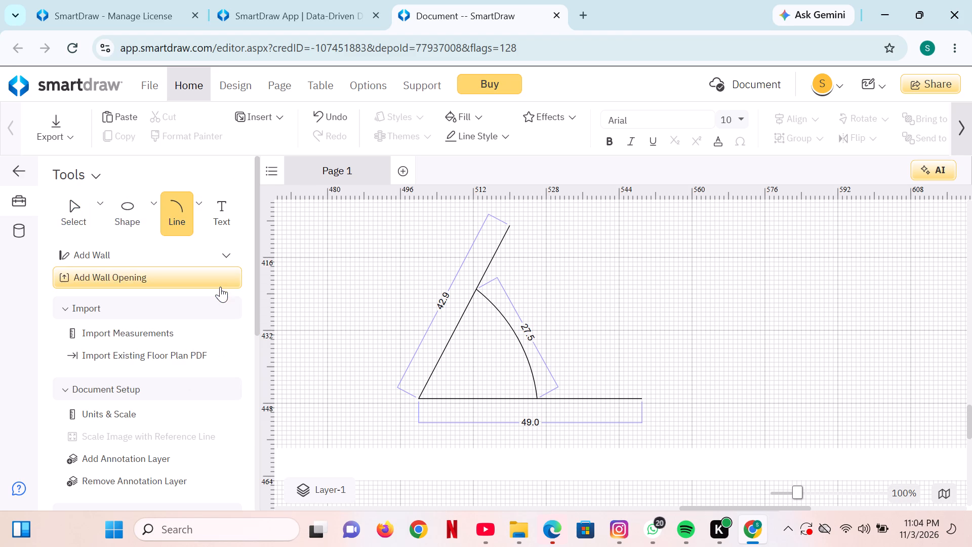
{"action": "left_click", "coordinate": [492, 260]}
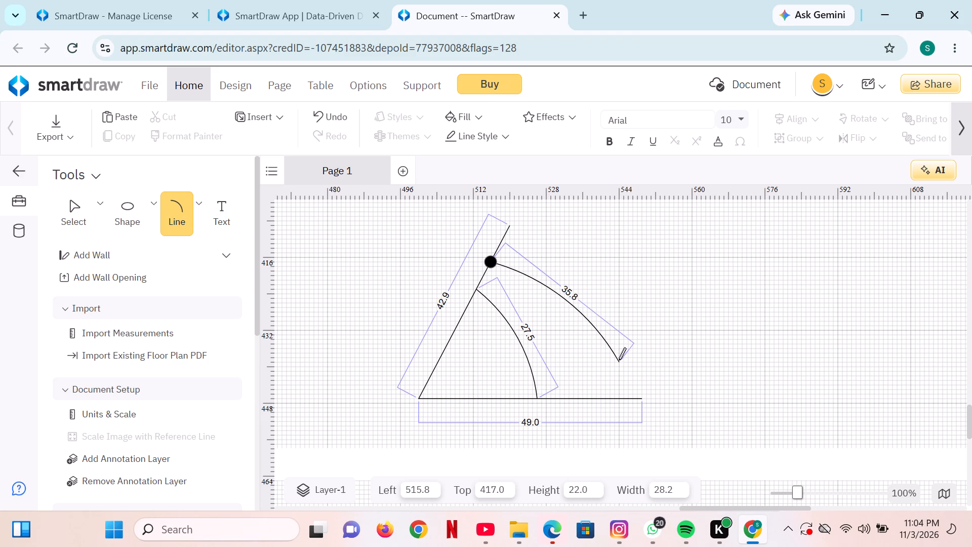
{"action": "left_click", "coordinate": [574, 397]}
{"action": "left_click", "coordinate": [673, 316]}
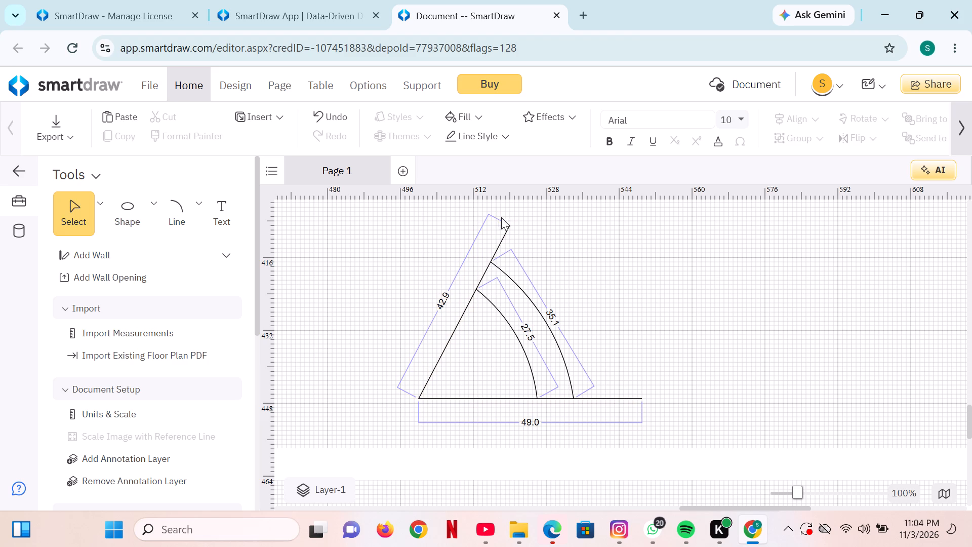
Move the joined lines with their two curves to about 510.0 left and 417.0 top.
{"action": "left_click_drag", "start_coordinate": [508, 226], "coordinate": [549, 247]}
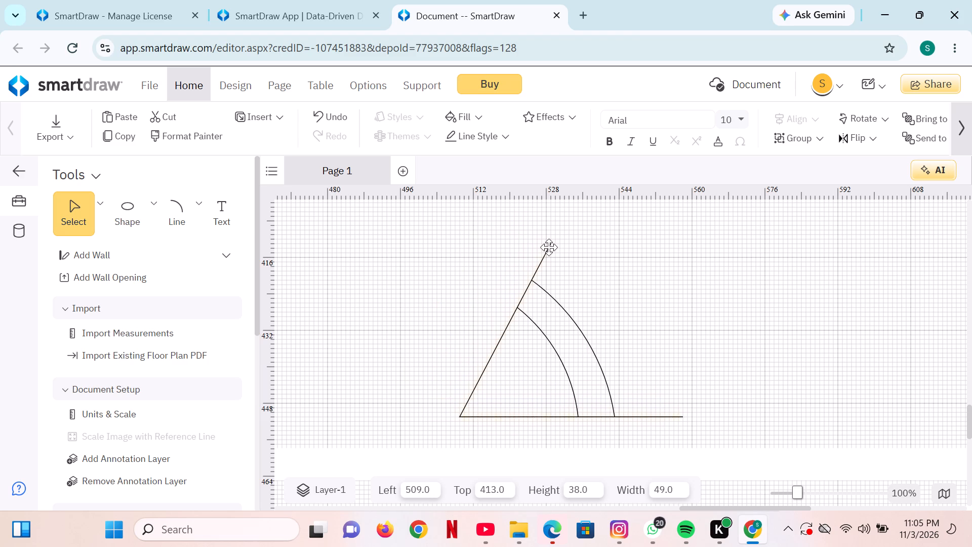
{"action": "left_click_drag", "start_coordinate": [549, 247], "coordinate": [555, 261]}
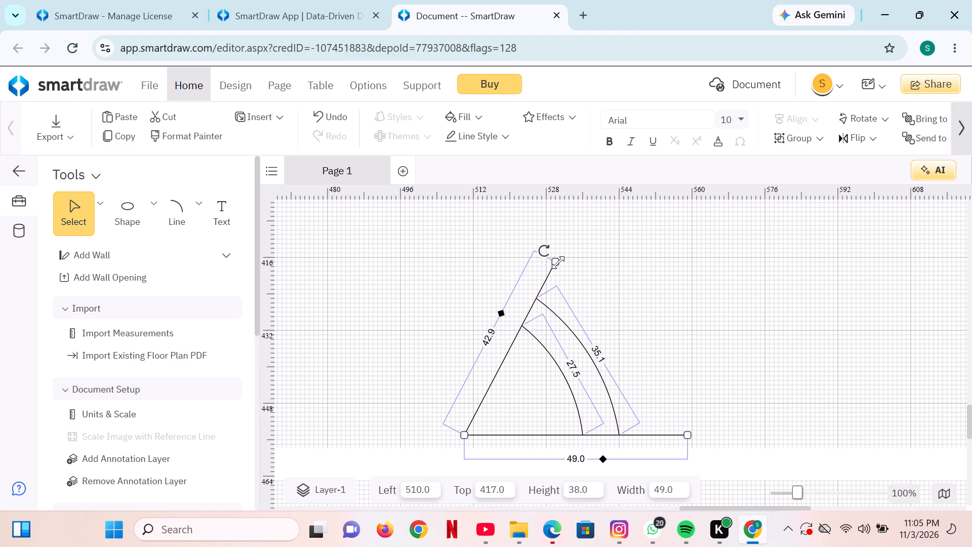
Stretch the slanted line's upper end outward to a length of about 55.2.
{"action": "left_click_drag", "start_coordinate": [556, 262], "coordinate": [582, 231]}
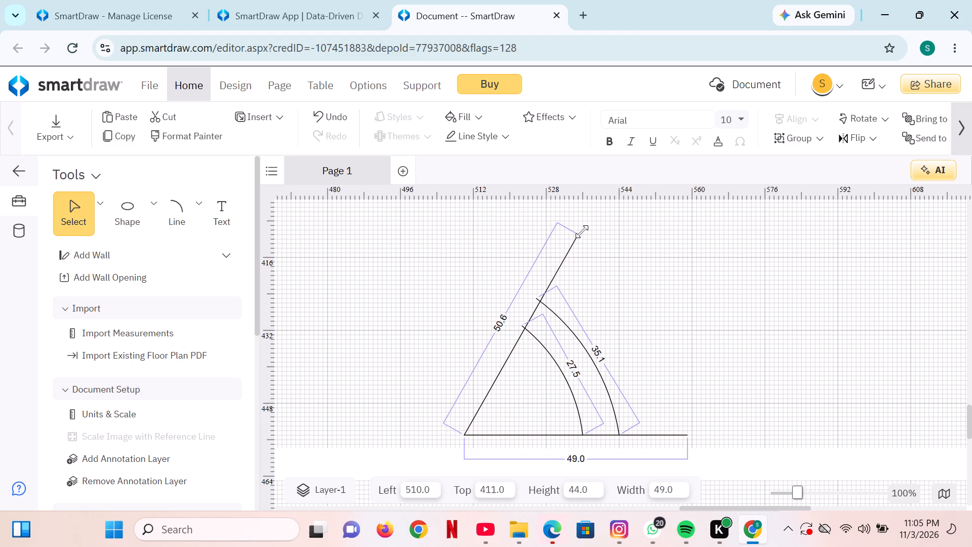
{"action": "left_click_drag", "start_coordinate": [582, 231], "coordinate": [595, 219]}
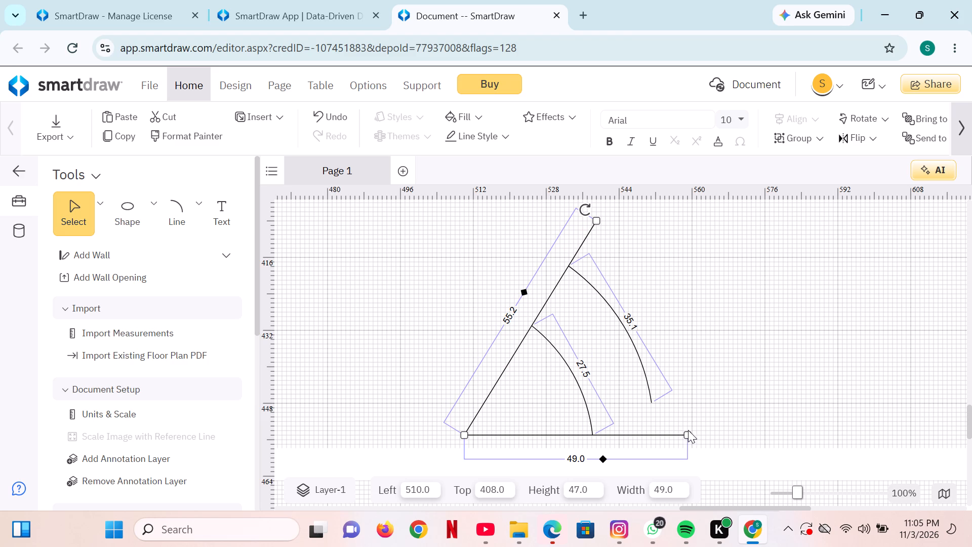
Stretch the base line's right end outward and slightly upward to a length of about 88.2.
{"action": "left_click_drag", "start_coordinate": [688, 432], "coordinate": [700, 432]}
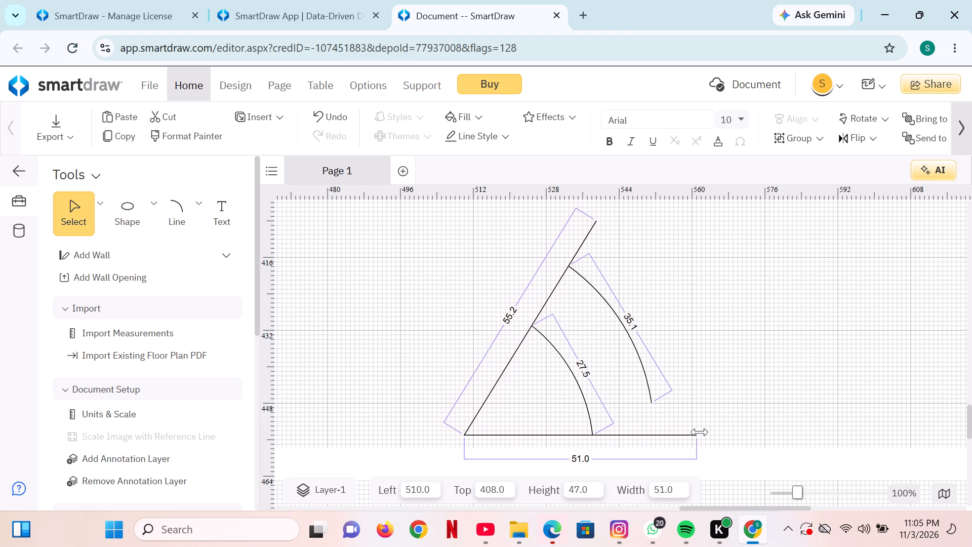
{"action": "left_click_drag", "start_coordinate": [700, 432], "coordinate": [789, 413]}
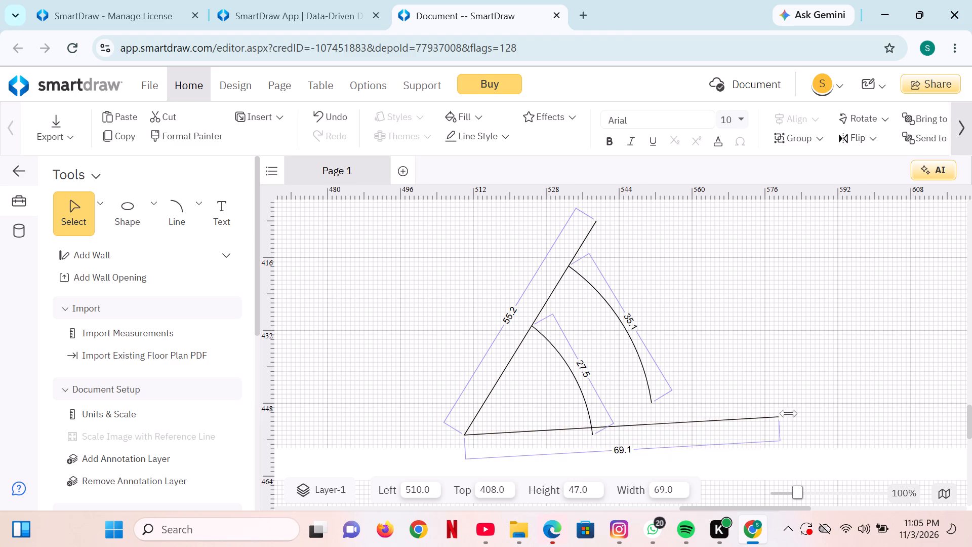
{"action": "left_click_drag", "start_coordinate": [789, 413], "coordinate": [864, 407]}
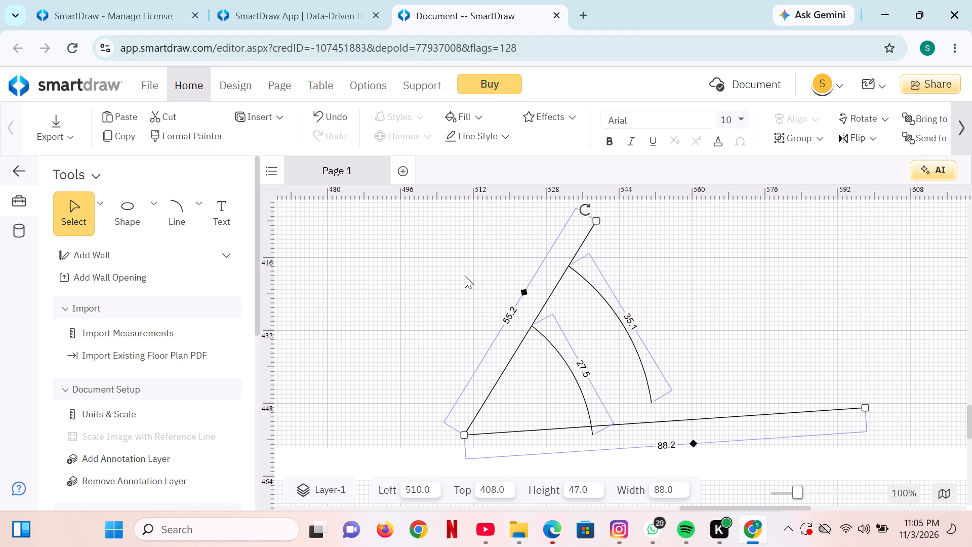
{"action": "left_click", "coordinate": [447, 264]}
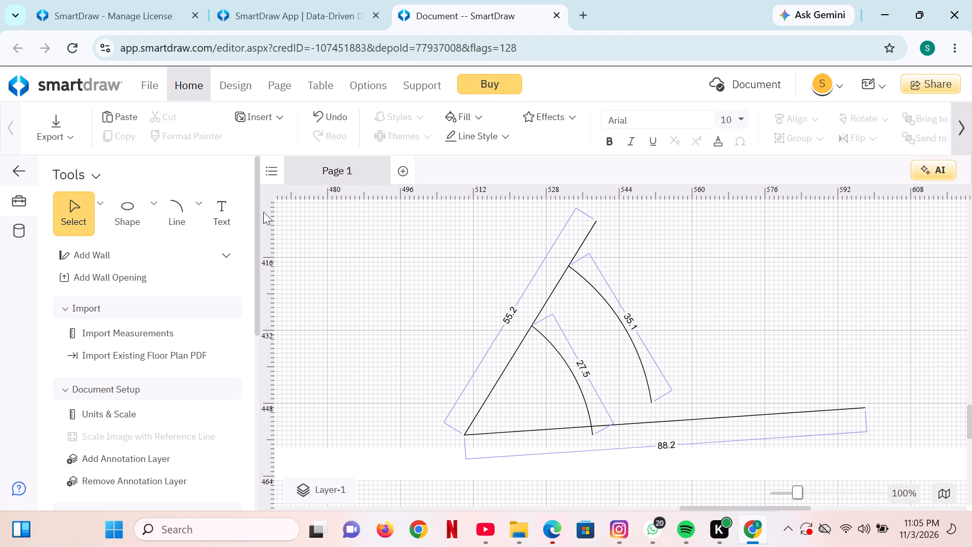
Draw a short curved line about 12.8 long between the slanted line and the base line, near their shared corner.
{"action": "left_click", "coordinate": [199, 201]}
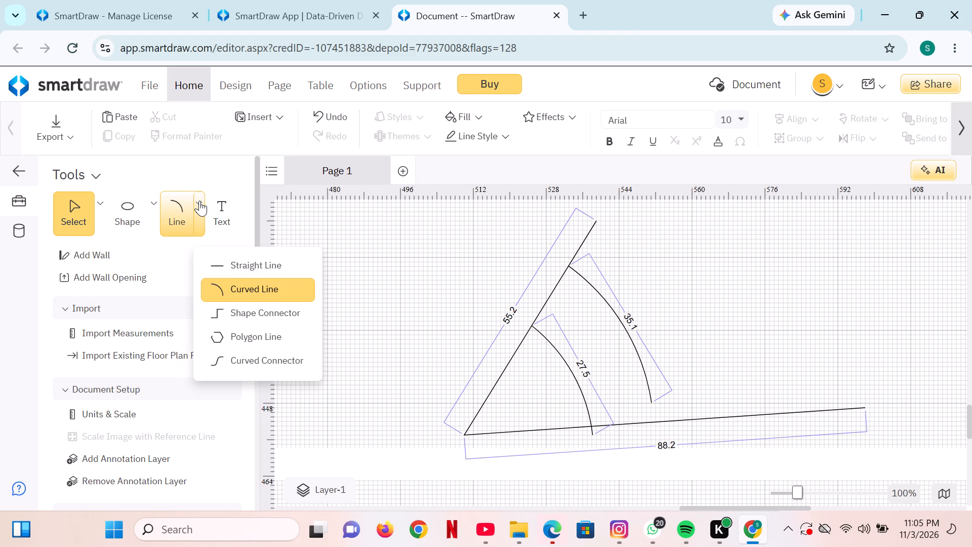
{"action": "left_click", "coordinate": [224, 291]}
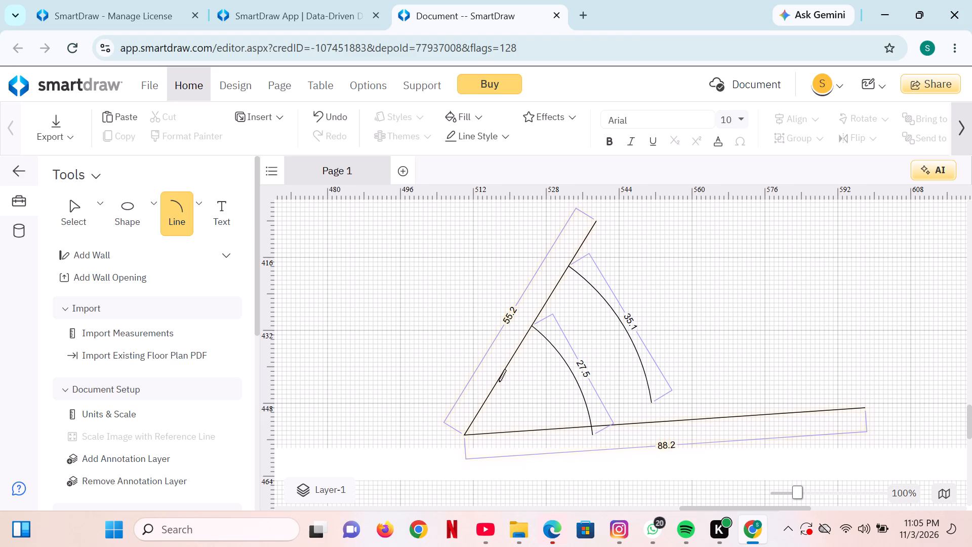
{"action": "left_click_drag", "start_coordinate": [499, 381], "coordinate": [528, 408]}
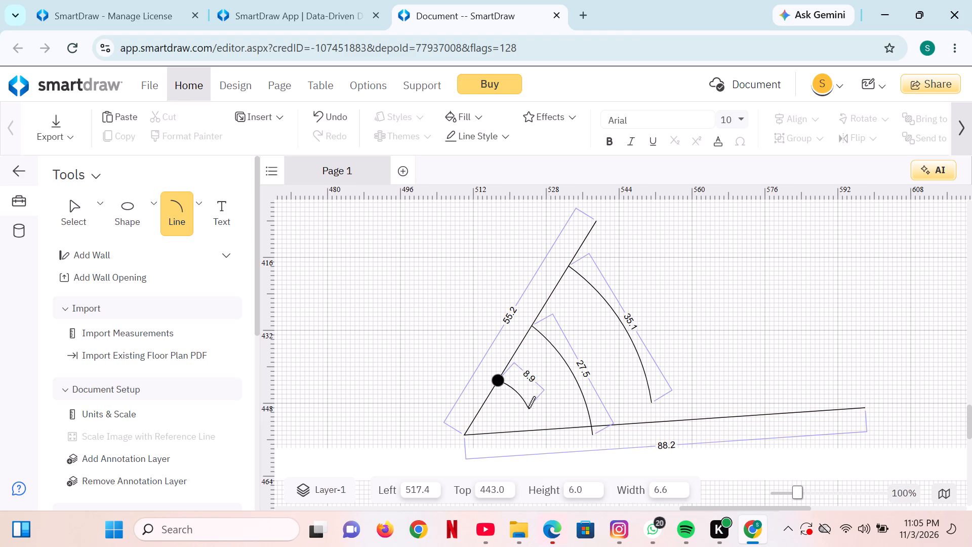
{"action": "left_click_drag", "start_coordinate": [528, 408], "coordinate": [526, 432]}
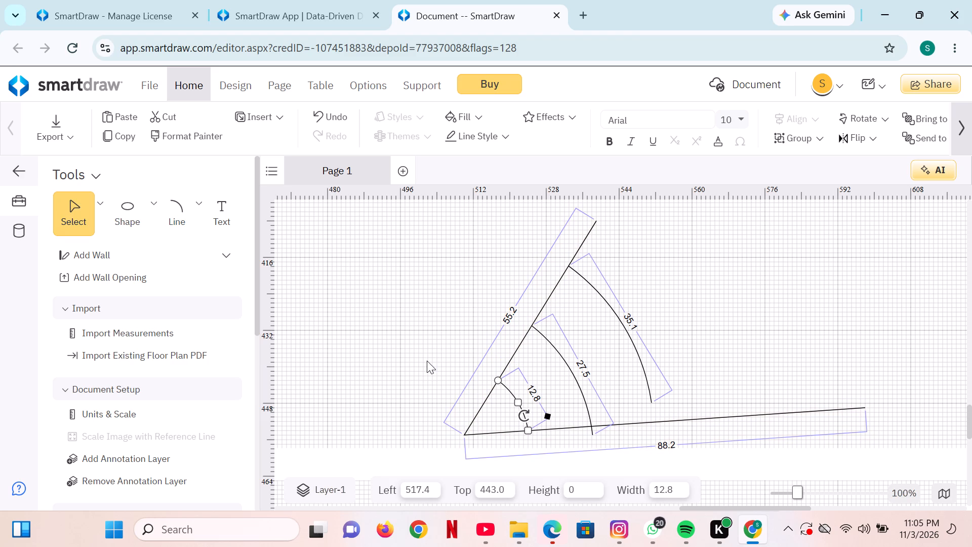
Shift the joined lines and curves slightly left, to about 509.0 left and 408.0 top.
{"action": "left_click", "coordinate": [591, 233]}
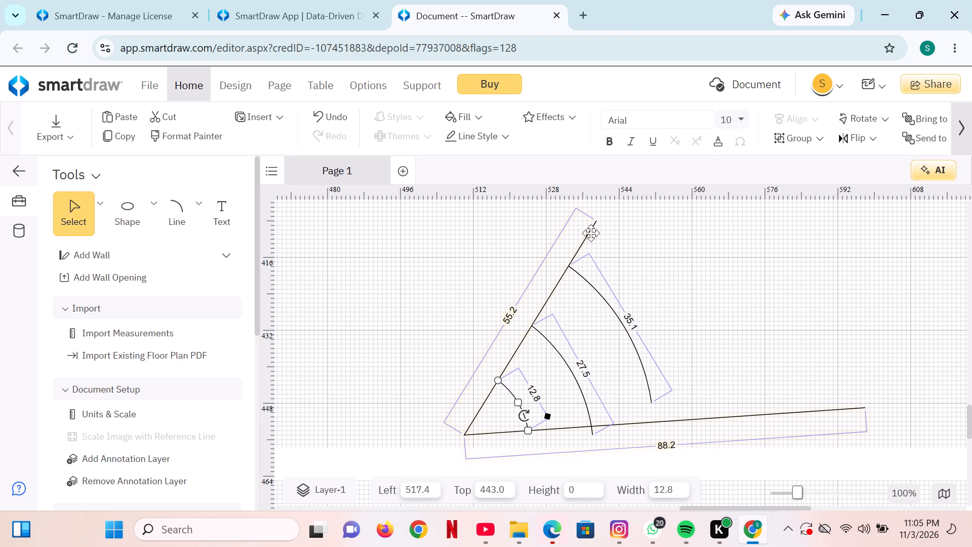
{"action": "left_click", "coordinate": [591, 233]}
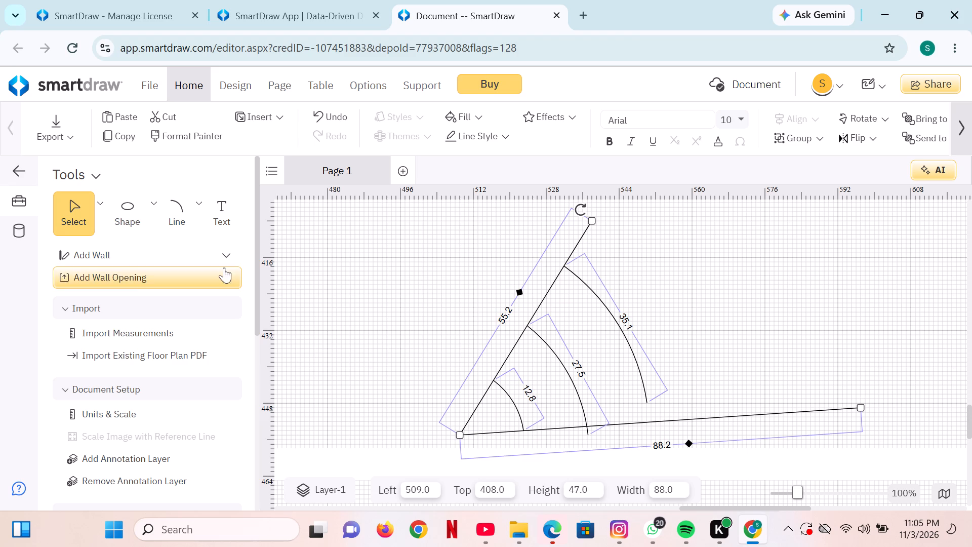
Draw a curved line about 56.5 long from near the slanted line's upper end down to the base line.
{"action": "left_click", "coordinate": [202, 206]}
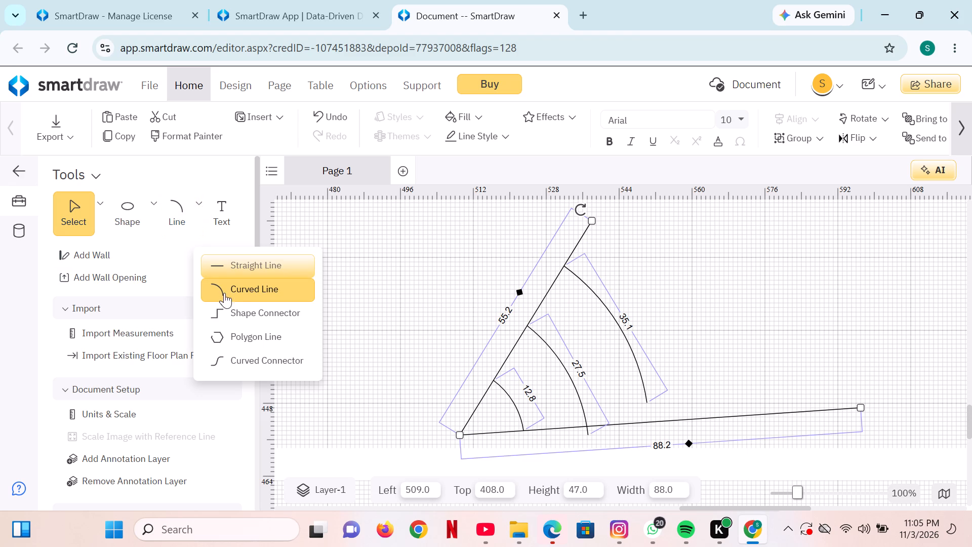
{"action": "left_click", "coordinate": [235, 292]}
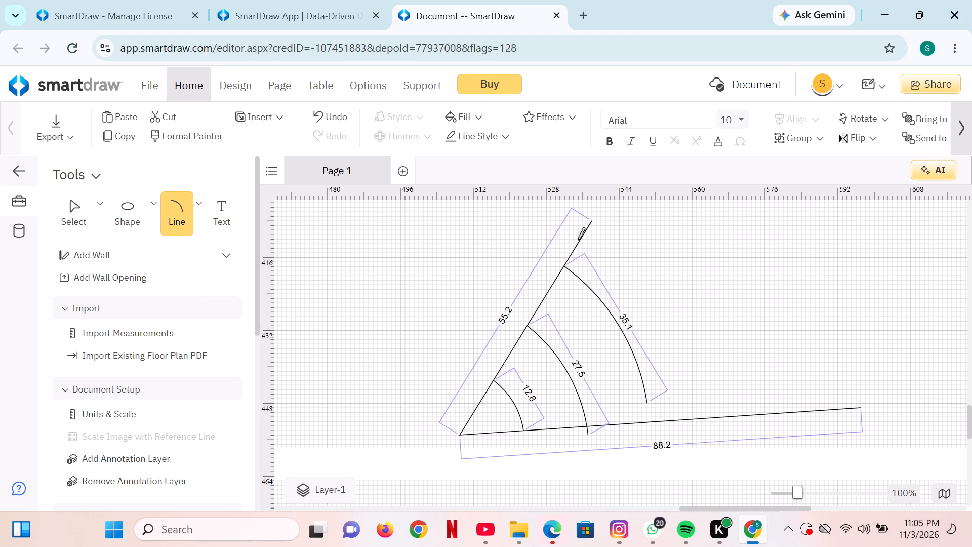
{"action": "left_click", "coordinate": [582, 233]}
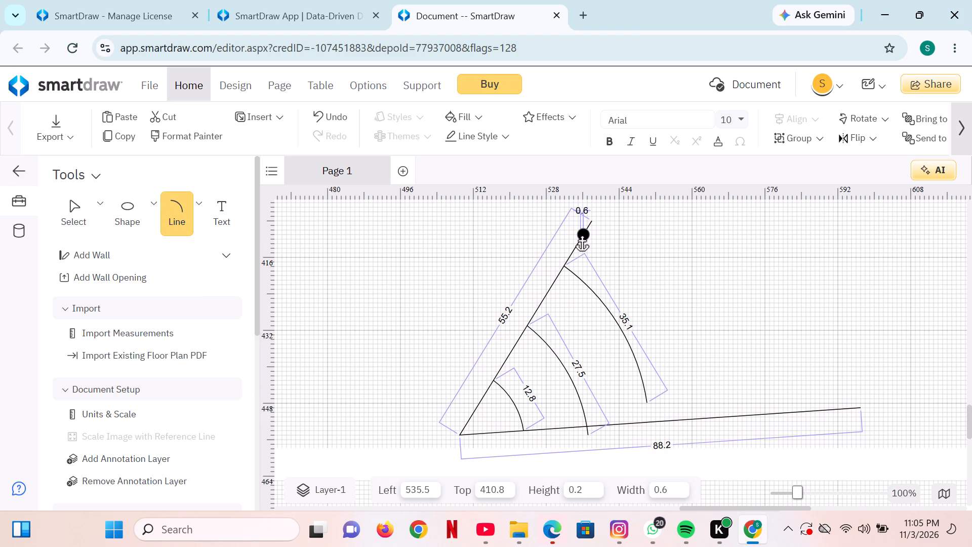
{"action": "left_click_drag", "start_coordinate": [582, 233], "coordinate": [678, 303]}
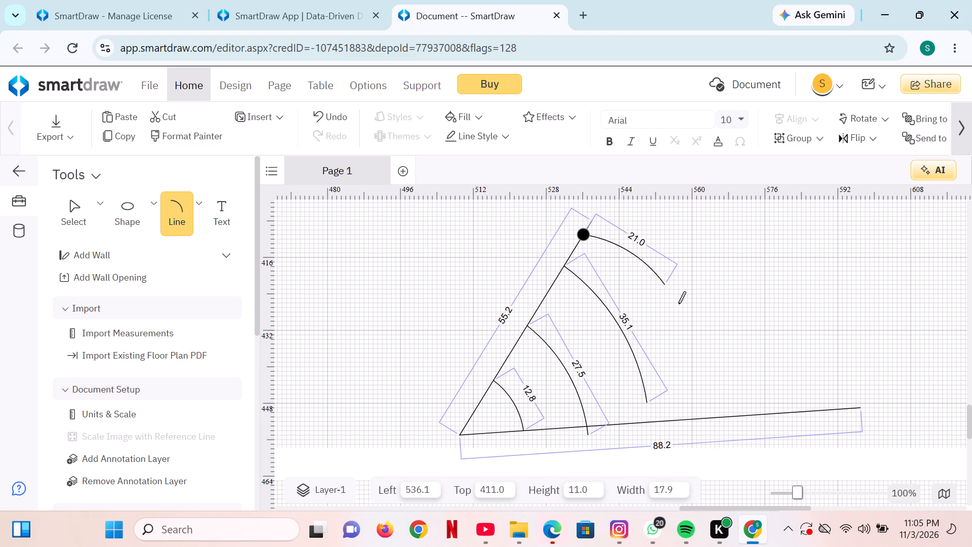
{"action": "left_click_drag", "start_coordinate": [678, 303], "coordinate": [714, 438]}
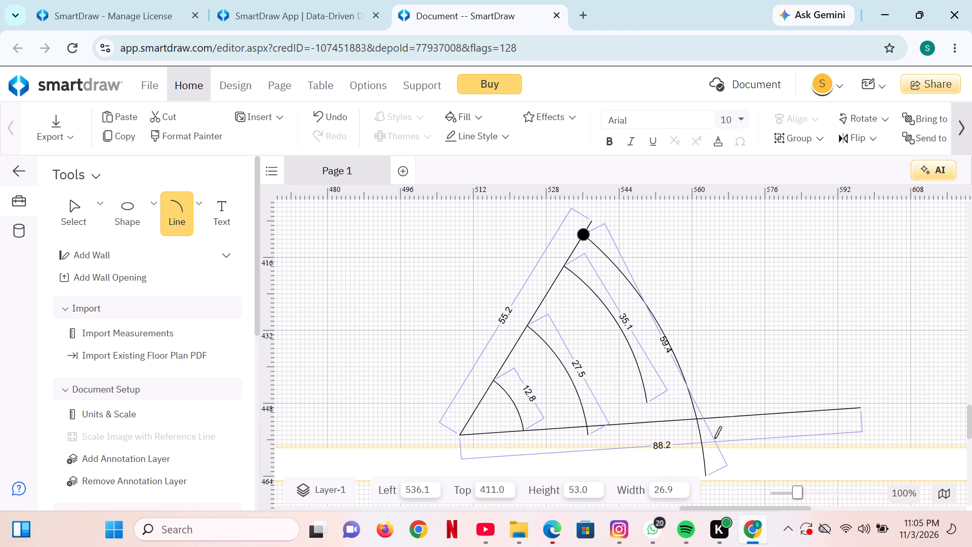
{"action": "left_click_drag", "start_coordinate": [714, 438], "coordinate": [769, 406]}
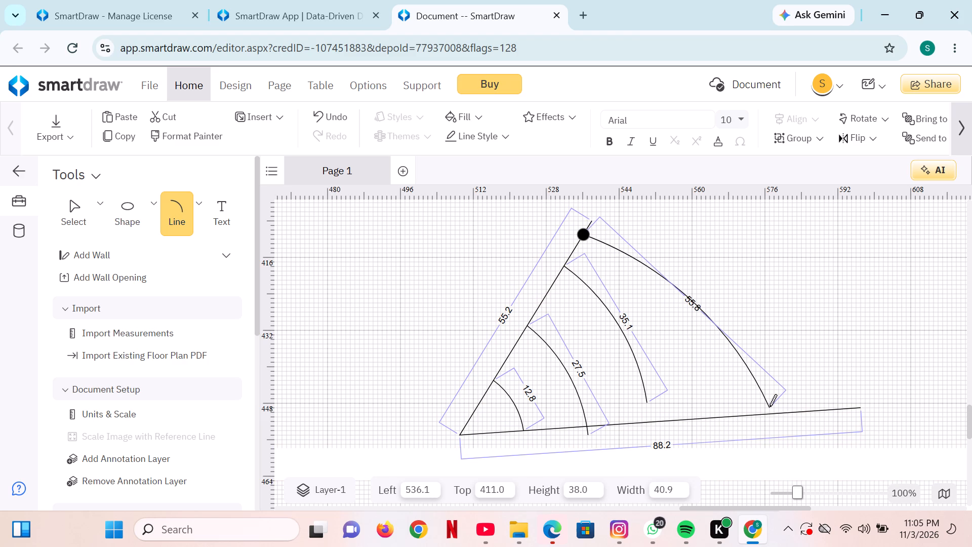
{"action": "left_click_drag", "start_coordinate": [769, 406], "coordinate": [769, 414]}
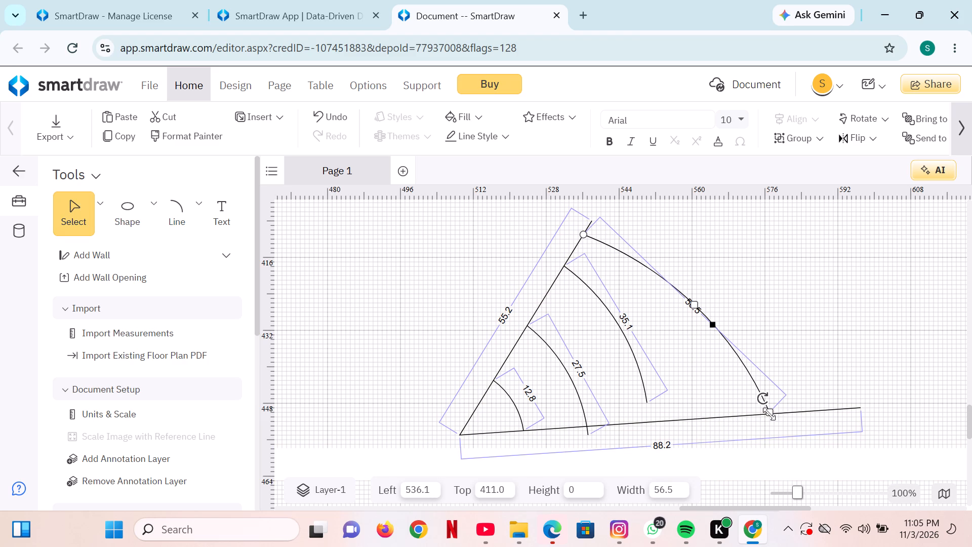
{"action": "left_click", "coordinate": [399, 396]}
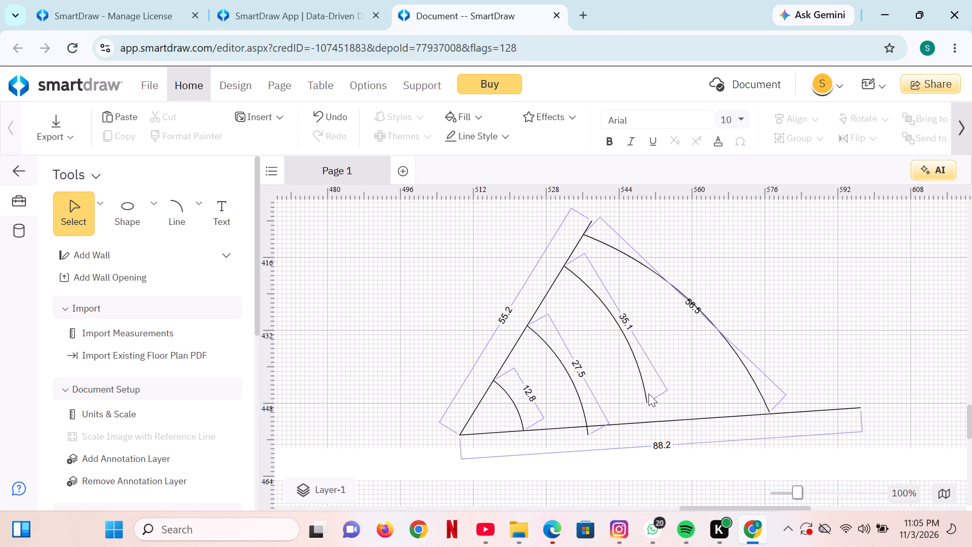
Move the 35.1 curved line down along the slanted line, to about 530.0 left and 421.0 top.
{"action": "left_click_drag", "start_coordinate": [647, 400], "coordinate": [649, 415]}
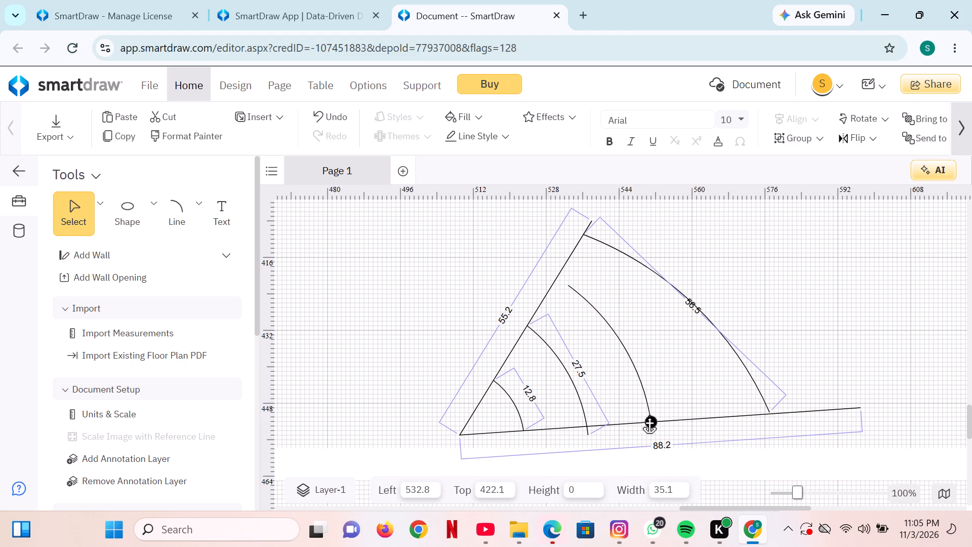
{"action": "left_click_drag", "start_coordinate": [649, 415], "coordinate": [643, 415]}
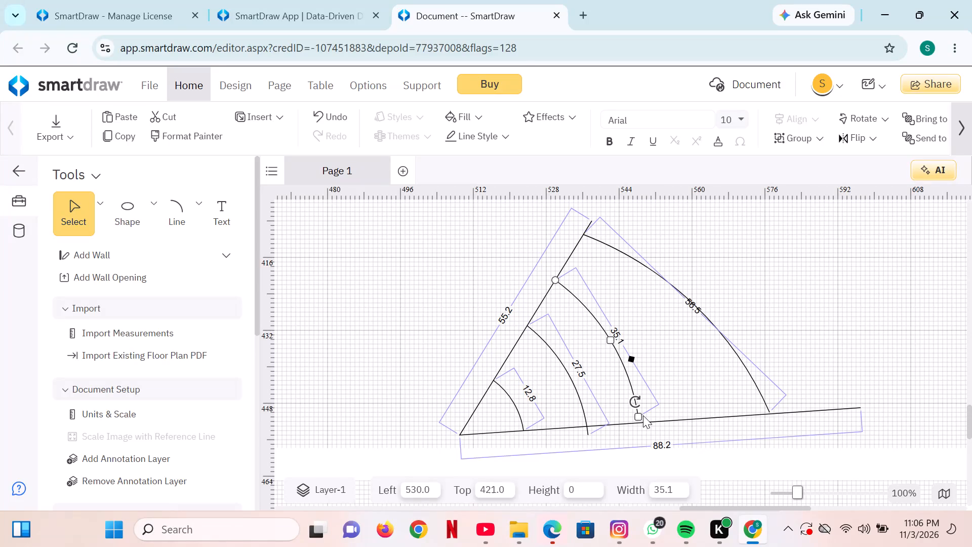
{"action": "left_click", "coordinate": [683, 393]}
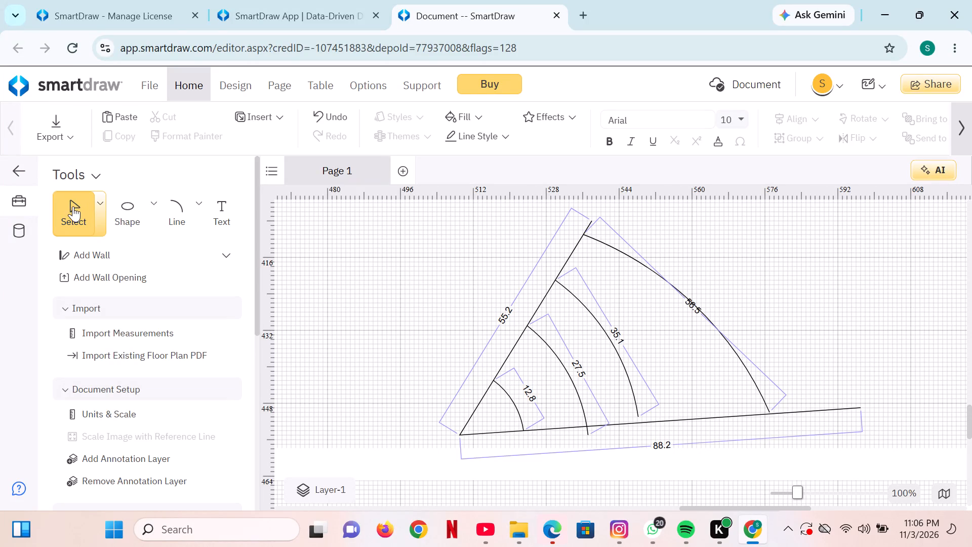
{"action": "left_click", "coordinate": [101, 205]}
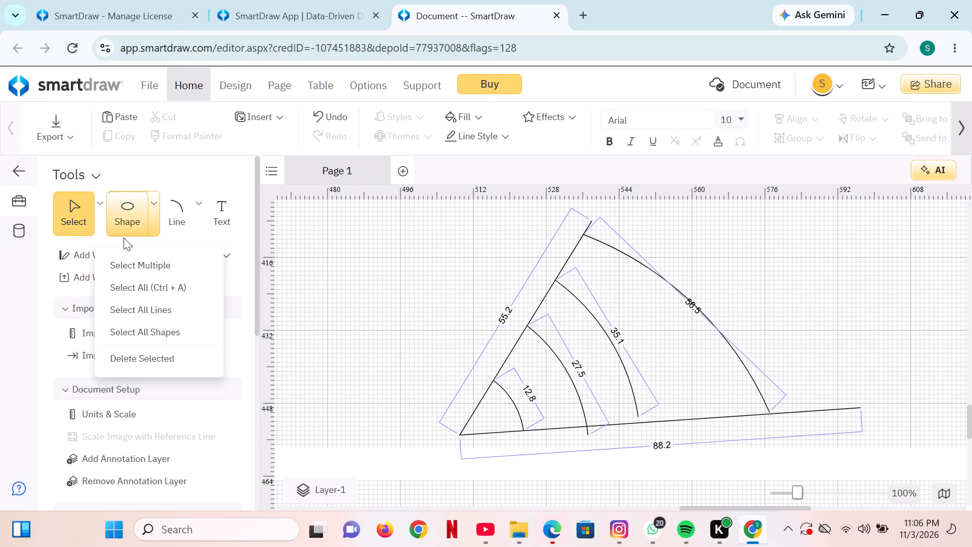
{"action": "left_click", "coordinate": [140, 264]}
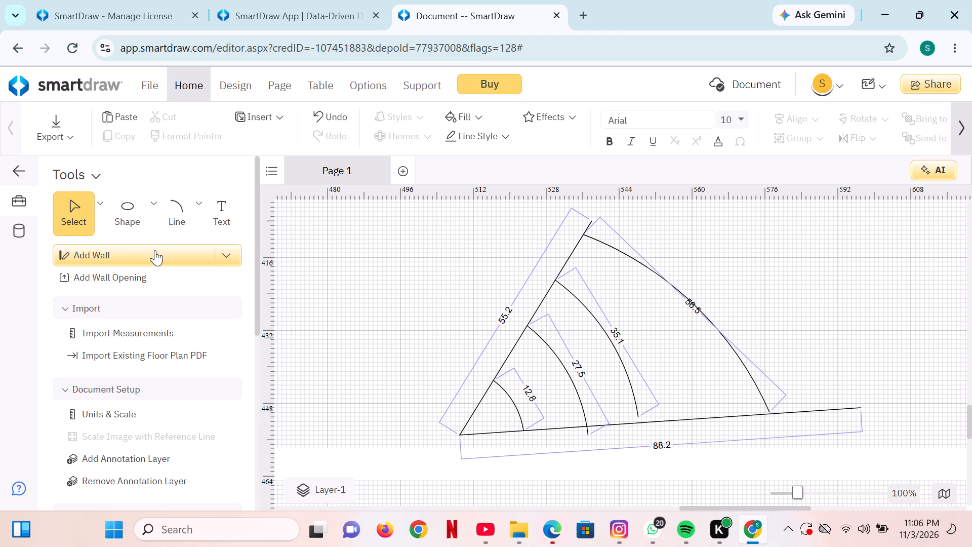
Draw an Interior Wall 4" about 45.2 long, sloping down from the upper left to just above the angle's corner.
{"action": "left_click", "coordinate": [156, 249]}
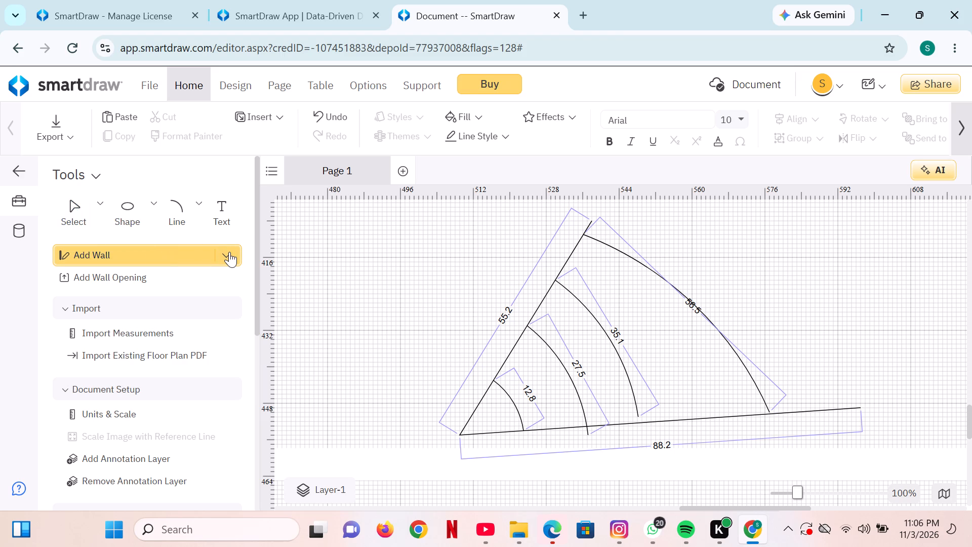
{"action": "left_click", "coordinate": [229, 252]}
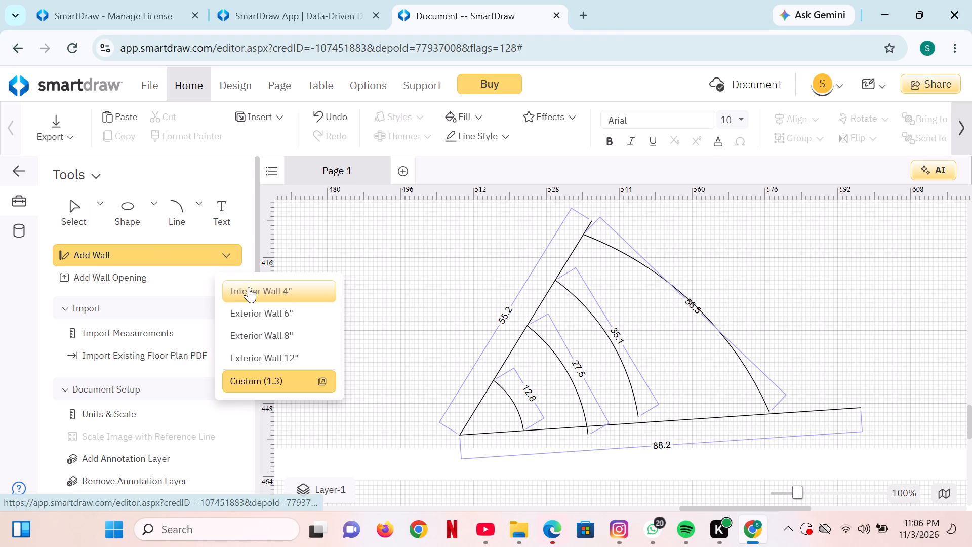
{"action": "left_click", "coordinate": [249, 287]}
{"action": "left_click", "coordinate": [336, 266]}
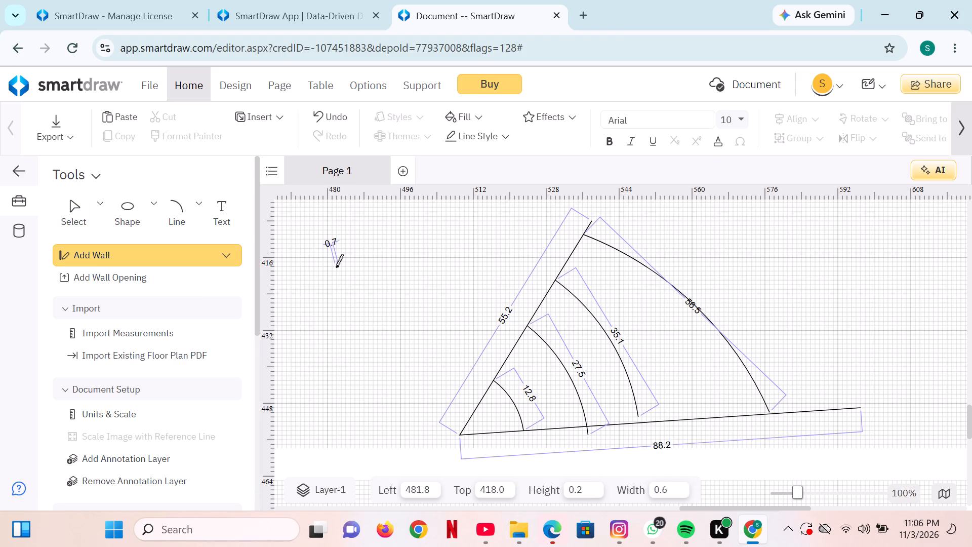
{"action": "left_click_drag", "start_coordinate": [336, 266], "coordinate": [373, 308]}
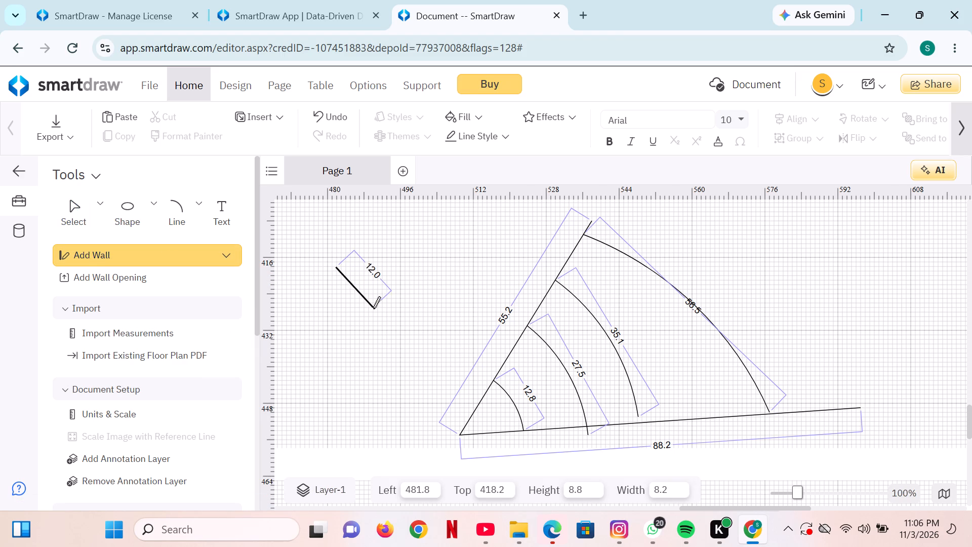
{"action": "left_click_drag", "start_coordinate": [373, 308], "coordinate": [438, 398]}
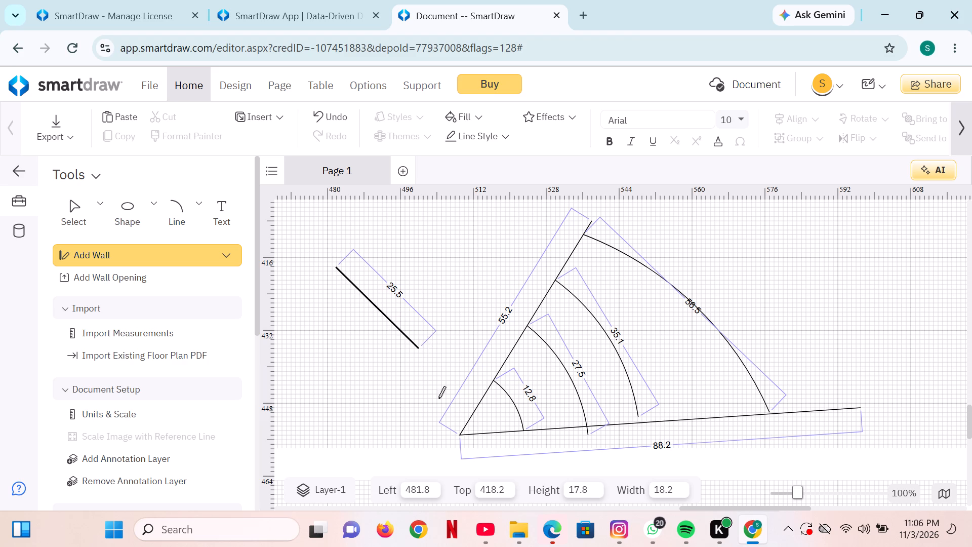
{"action": "left_click_drag", "start_coordinate": [438, 398], "coordinate": [459, 425]}
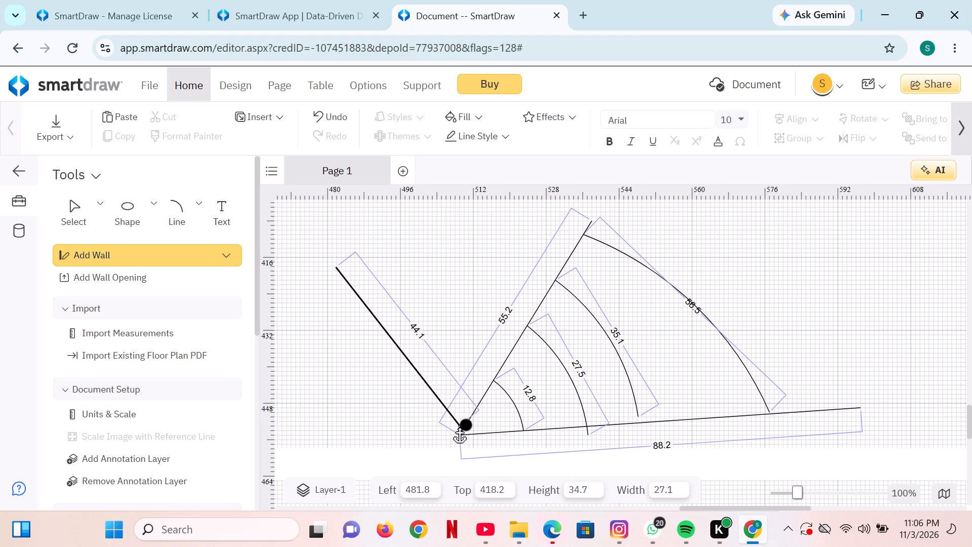
{"action": "left_click_drag", "start_coordinate": [459, 425], "coordinate": [456, 428]}
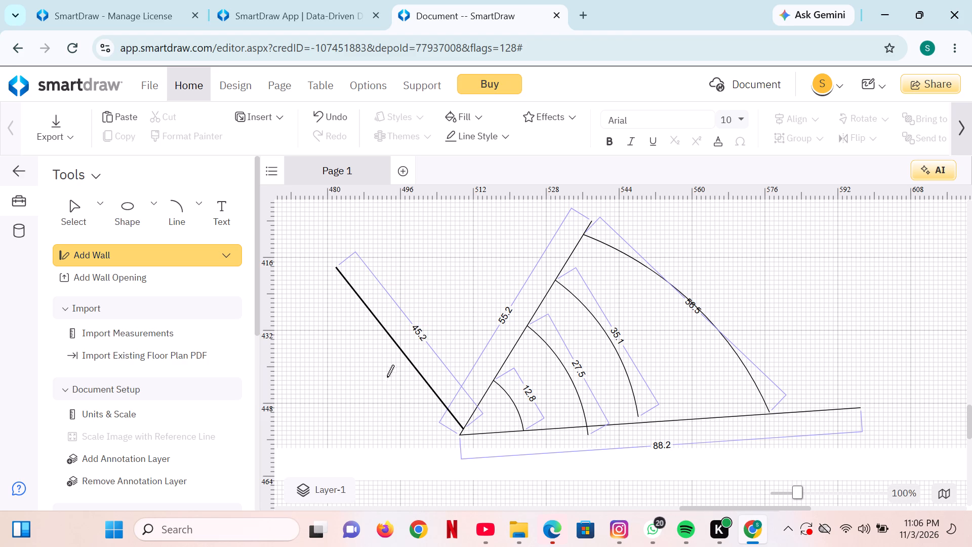
Draw a wall about 56.6 long that crosses the first wall and ends at the slanted line's upper end.
{"action": "left_click", "coordinate": [386, 376]}
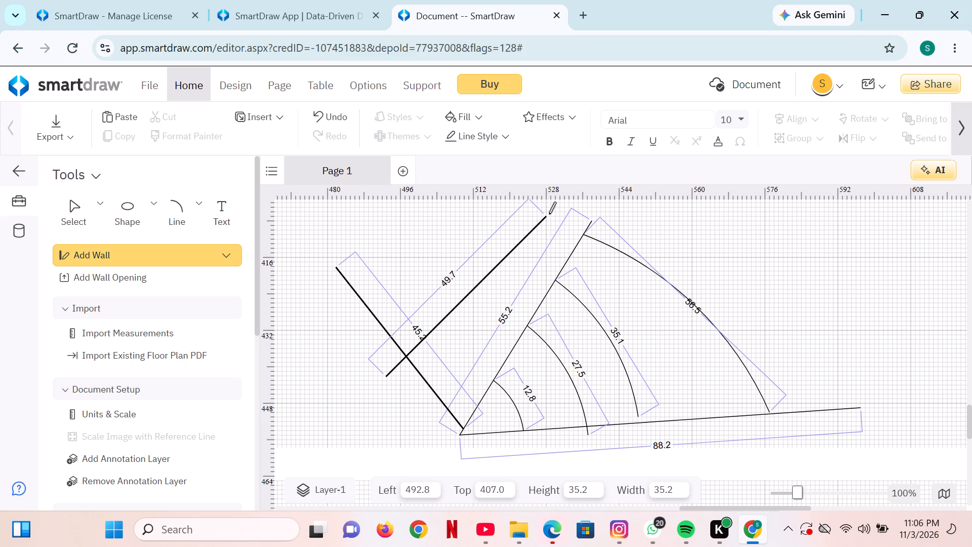
{"action": "left_click", "coordinate": [593, 220]}
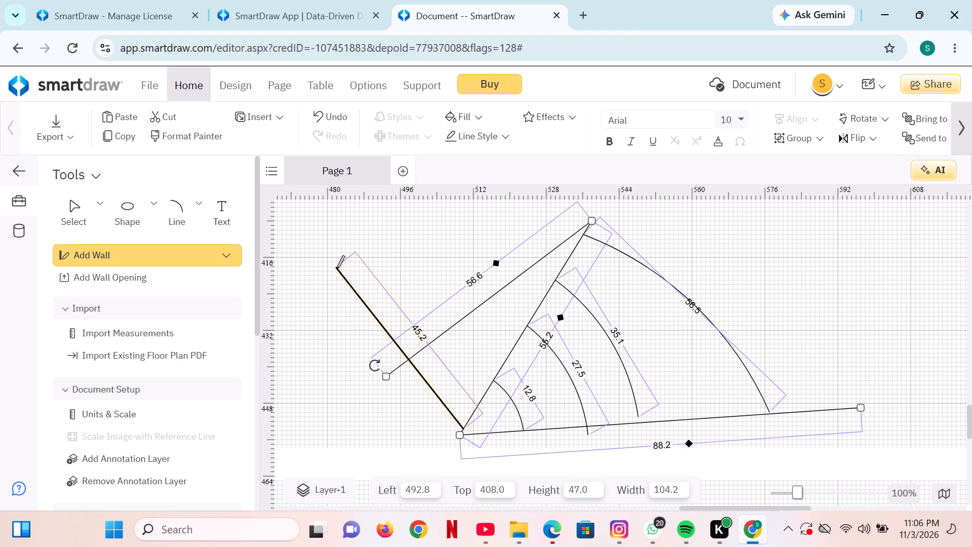
Draw a wall about 117.9 long from the first wall's upper end to the base line's right end.
{"action": "left_click_drag", "start_coordinate": [337, 267], "coordinate": [449, 283]}
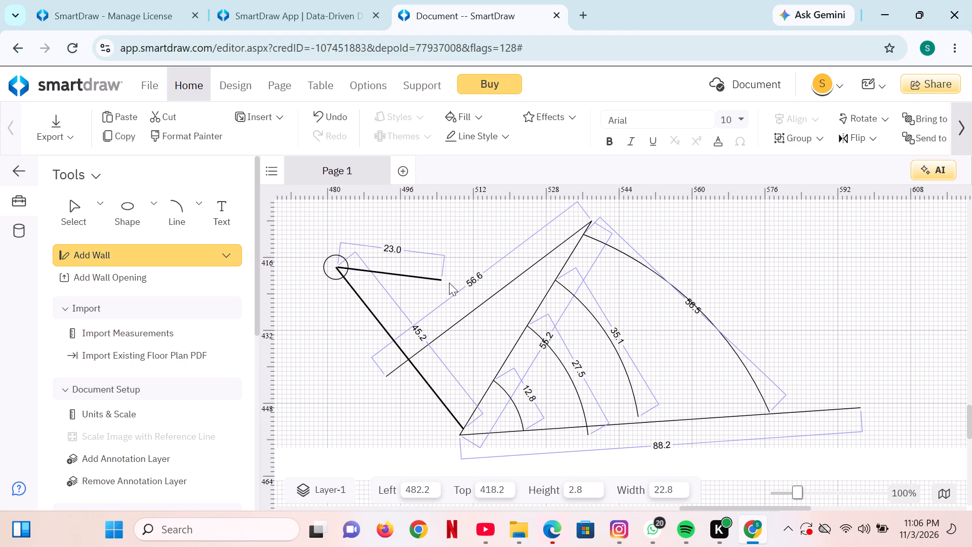
{"action": "left_click_drag", "start_coordinate": [449, 283], "coordinate": [730, 309]}
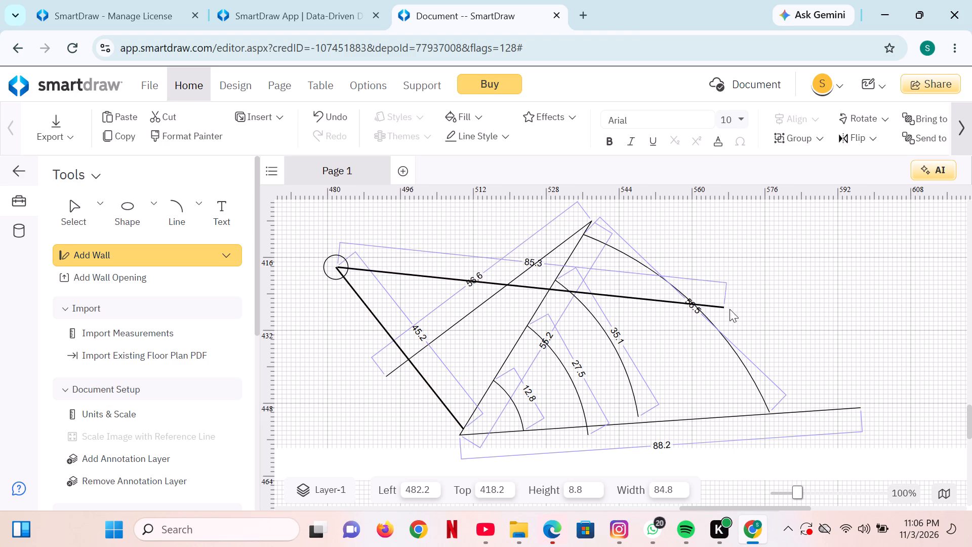
{"action": "left_click_drag", "start_coordinate": [730, 309], "coordinate": [864, 385]}
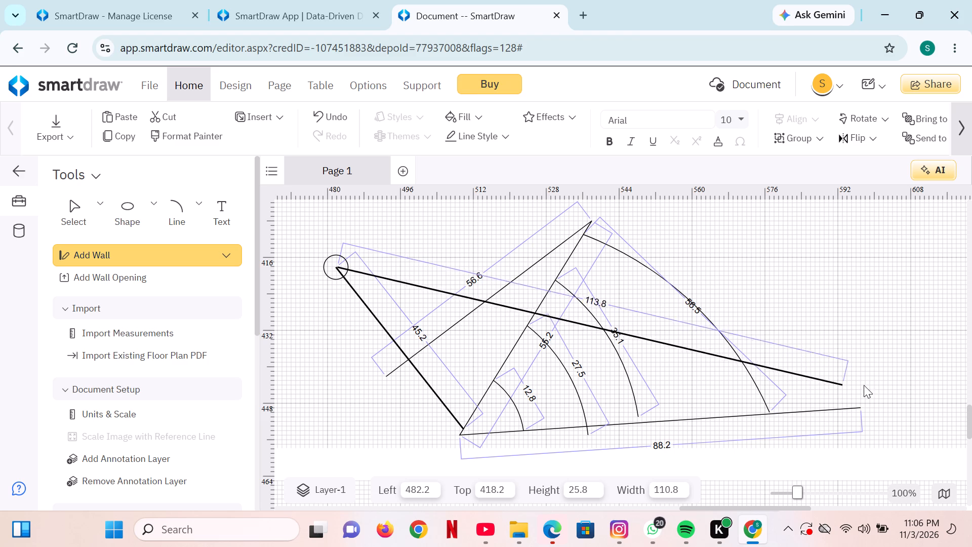
{"action": "left_click_drag", "start_coordinate": [864, 385], "coordinate": [857, 411]}
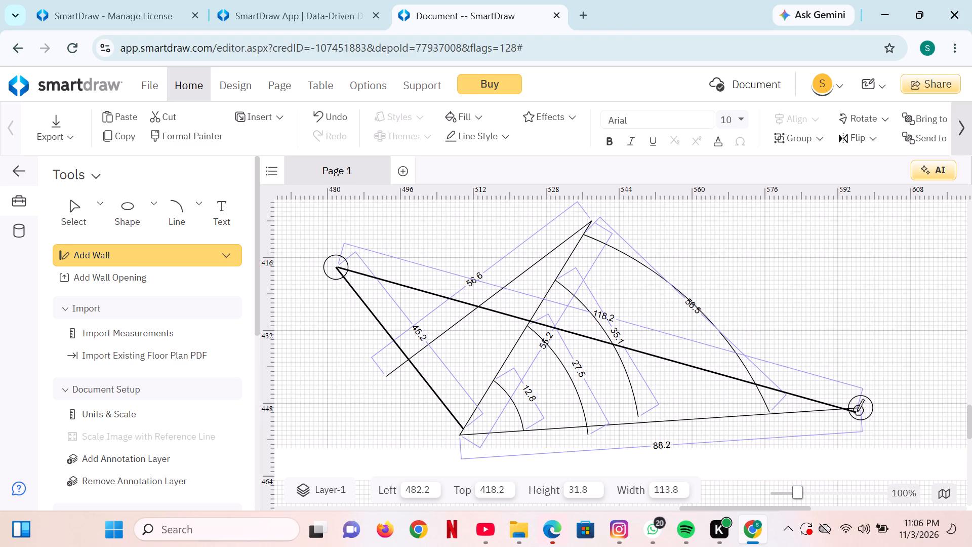
{"action": "left_click_drag", "start_coordinate": [857, 411], "coordinate": [857, 408]}
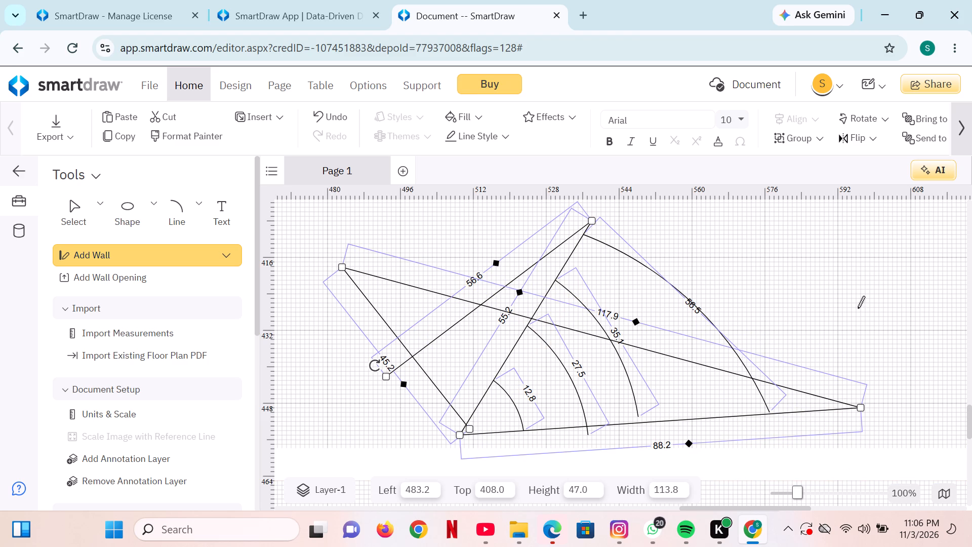
Draw a closed wall rectangle about 17.2 wide and 5.2 high in the empty area beyond the 56.5 curved line.
{"action": "left_click", "coordinate": [860, 265]}
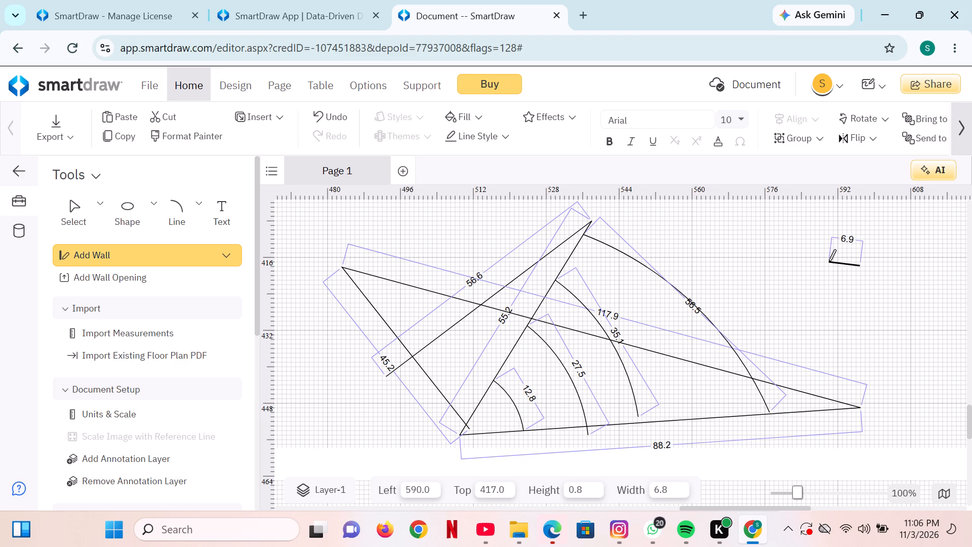
{"action": "left_click", "coordinate": [784, 262]}
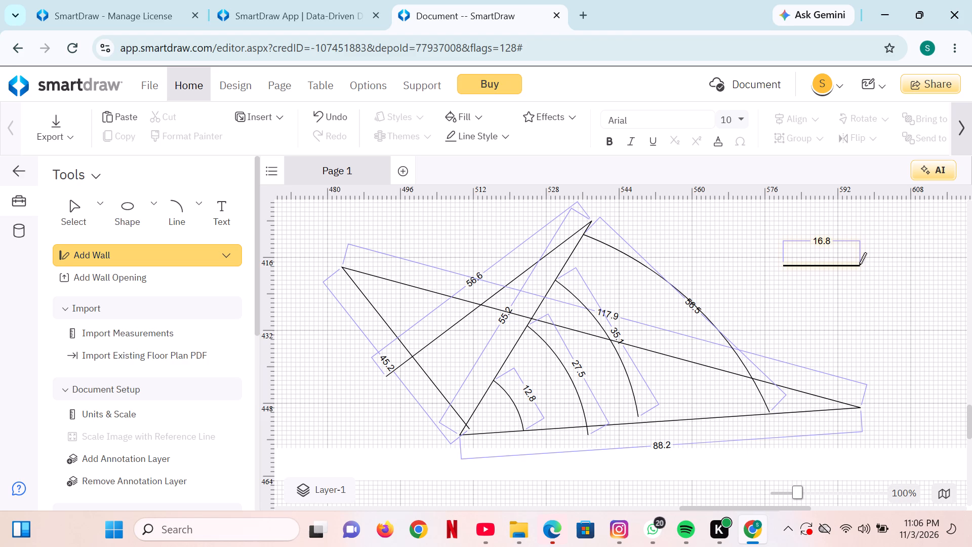
{"action": "left_click_drag", "start_coordinate": [859, 266], "coordinate": [859, 275]}
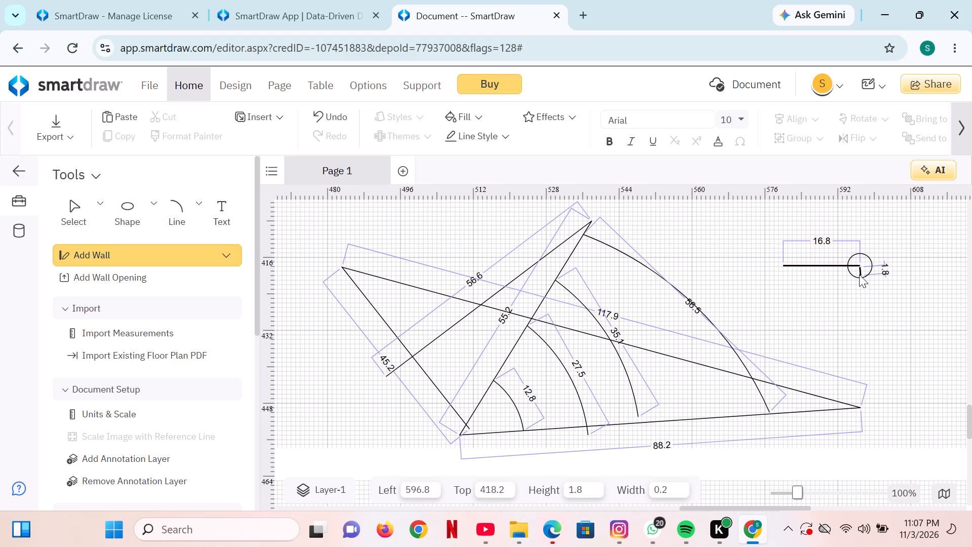
{"action": "left_click_drag", "start_coordinate": [859, 275], "coordinate": [861, 288]}
{"action": "left_click", "coordinate": [861, 288]}
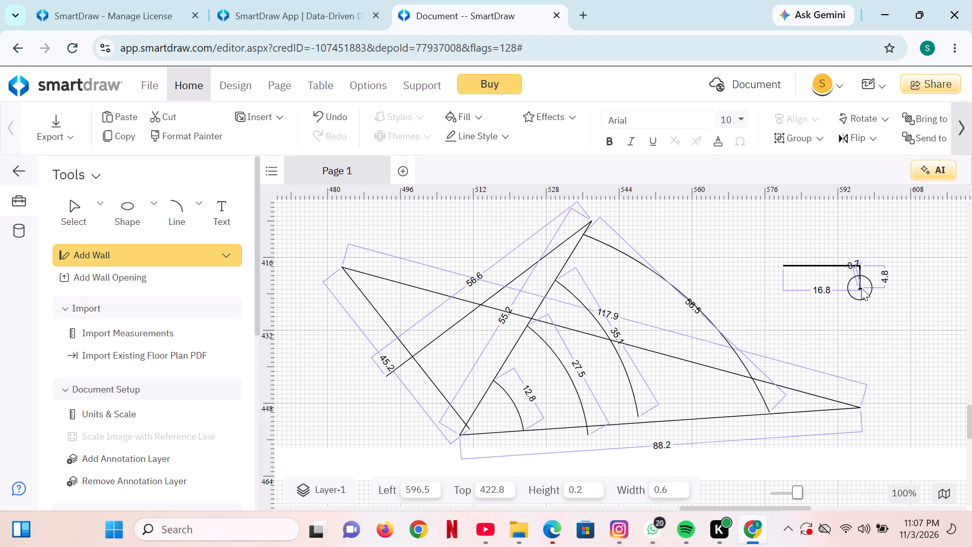
{"action": "left_click_drag", "start_coordinate": [861, 288], "coordinate": [832, 291]}
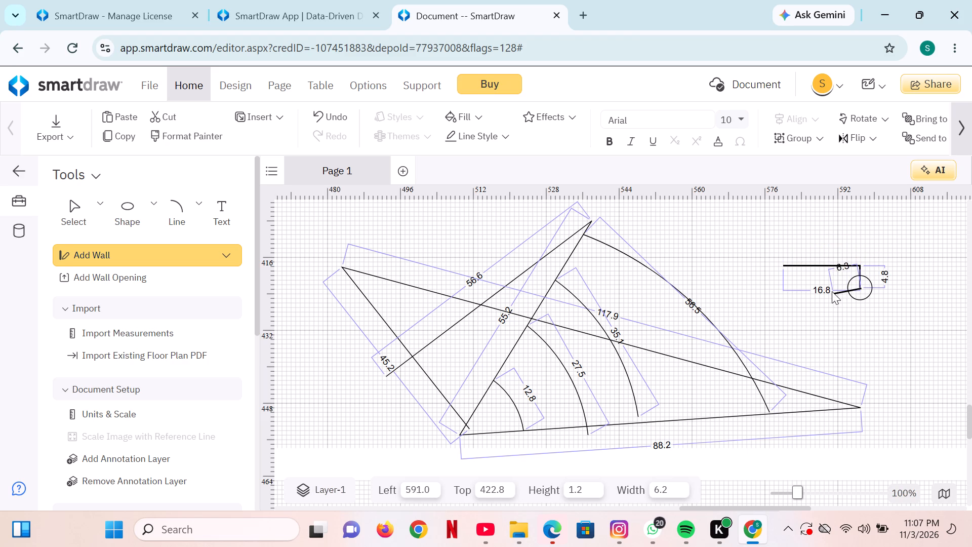
{"action": "left_click_drag", "start_coordinate": [832, 291], "coordinate": [791, 289]}
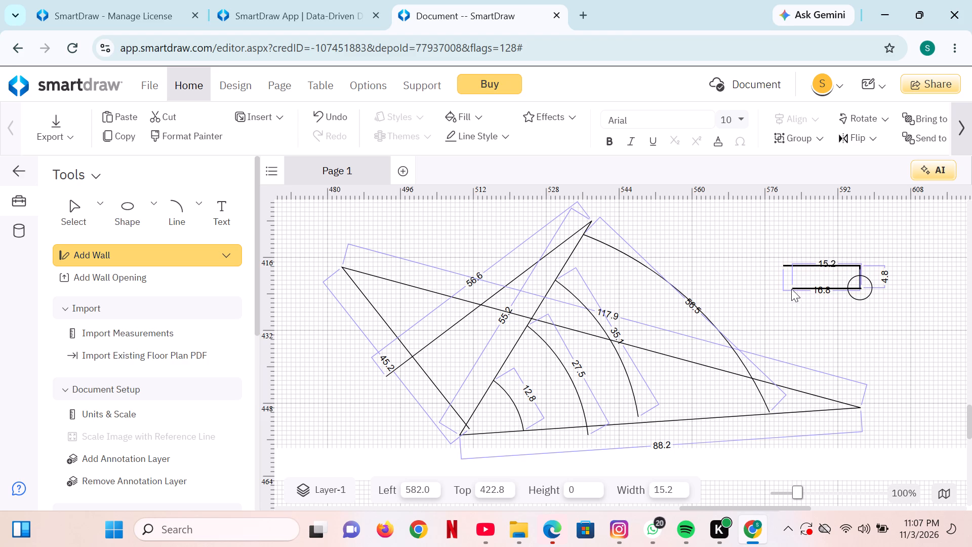
{"action": "left_click_drag", "start_coordinate": [791, 289], "coordinate": [783, 289]}
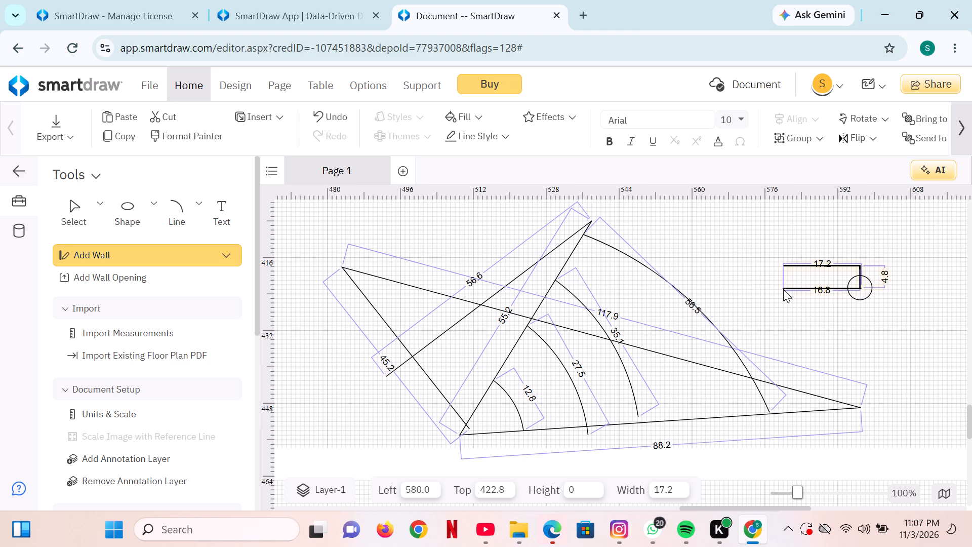
{"action": "left_click_drag", "start_coordinate": [783, 289], "coordinate": [783, 290]}
{"action": "left_click", "coordinate": [783, 290]}
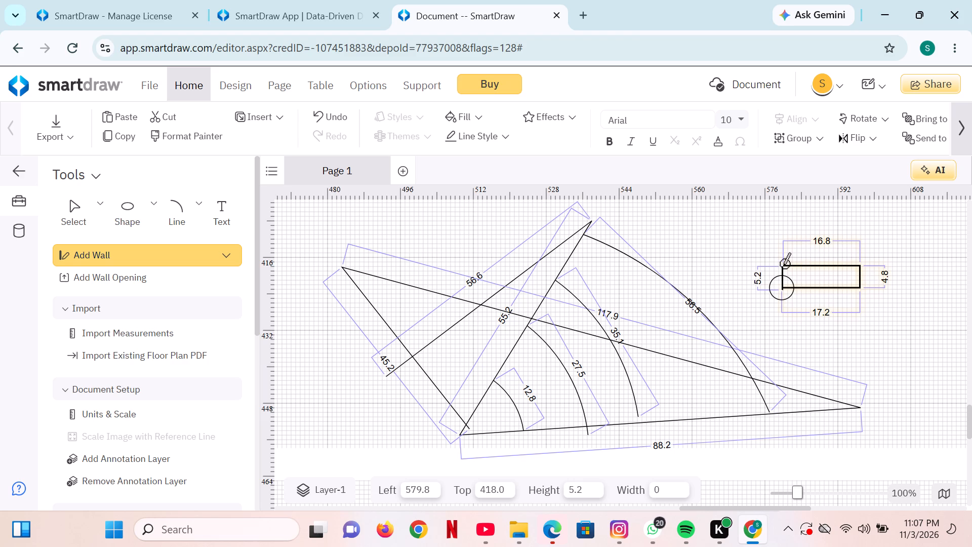
{"action": "left_click", "coordinate": [784, 264]}
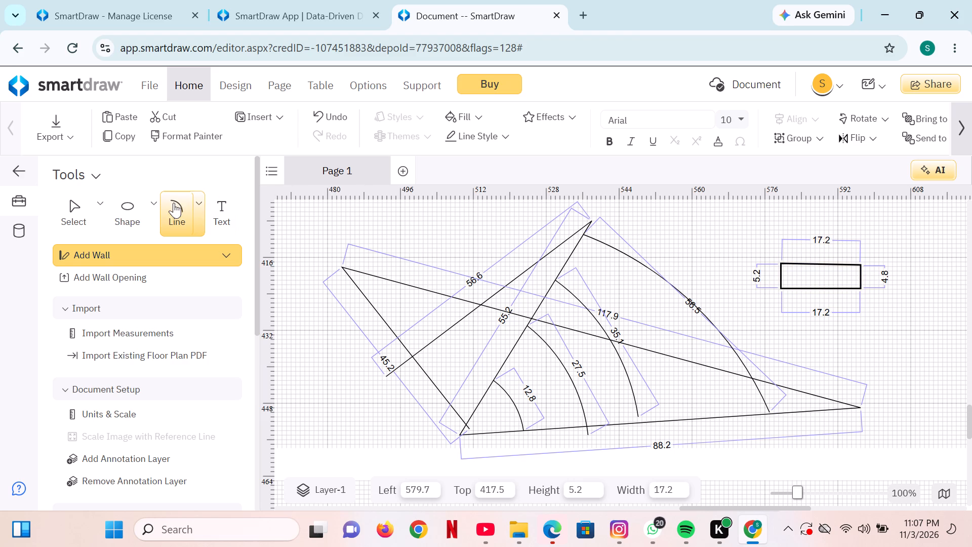
Draw a closed Polygon Line about 33.0 by 23.0 through the small rectangle's corners, with an outward point beyond each side.
{"action": "left_click", "coordinate": [200, 201]}
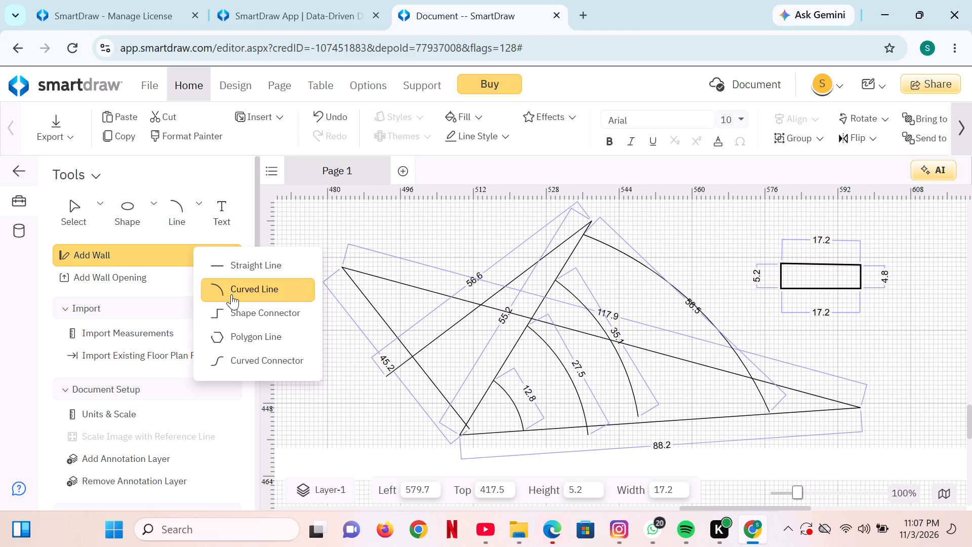
{"action": "left_click", "coordinate": [211, 329]}
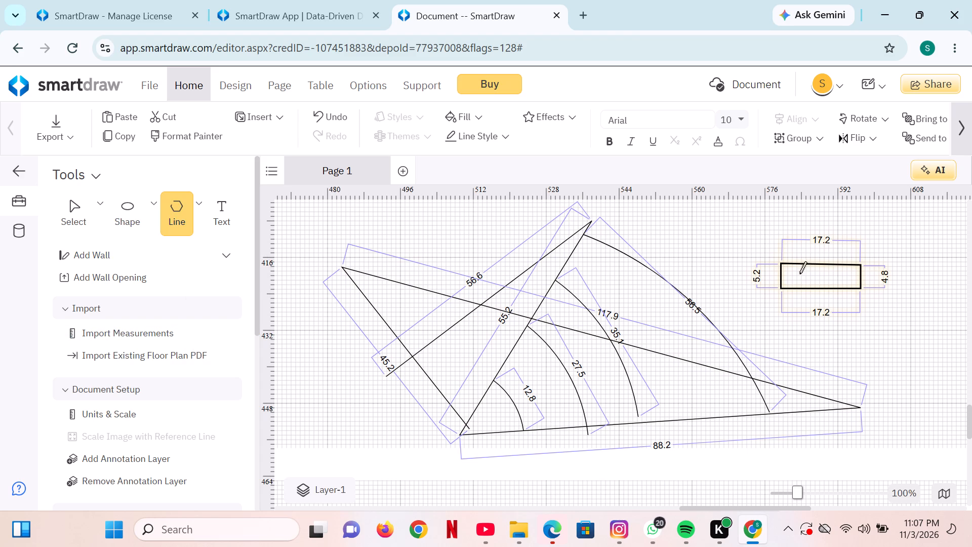
{"action": "left_click_drag", "start_coordinate": [780, 261], "coordinate": [783, 253]}
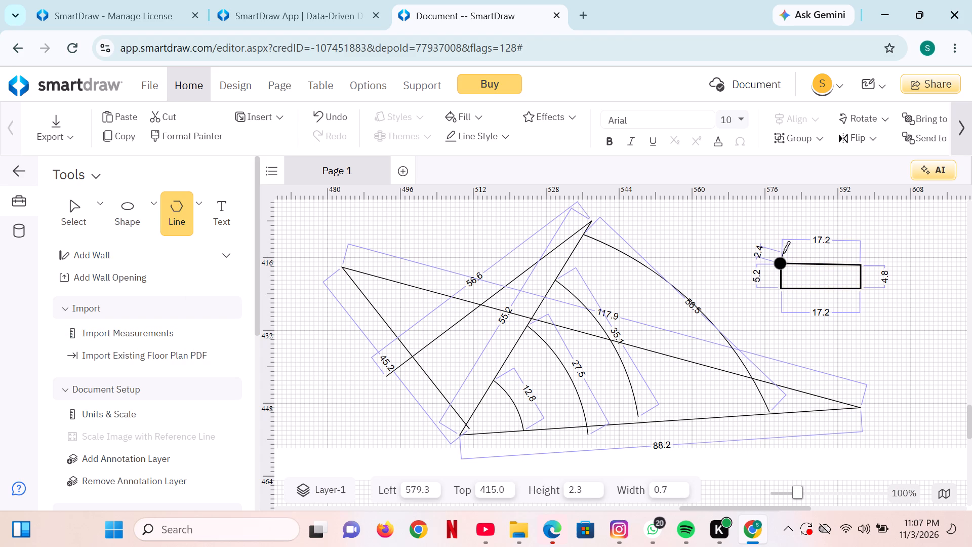
{"action": "left_click_drag", "start_coordinate": [783, 253], "coordinate": [844, 229]}
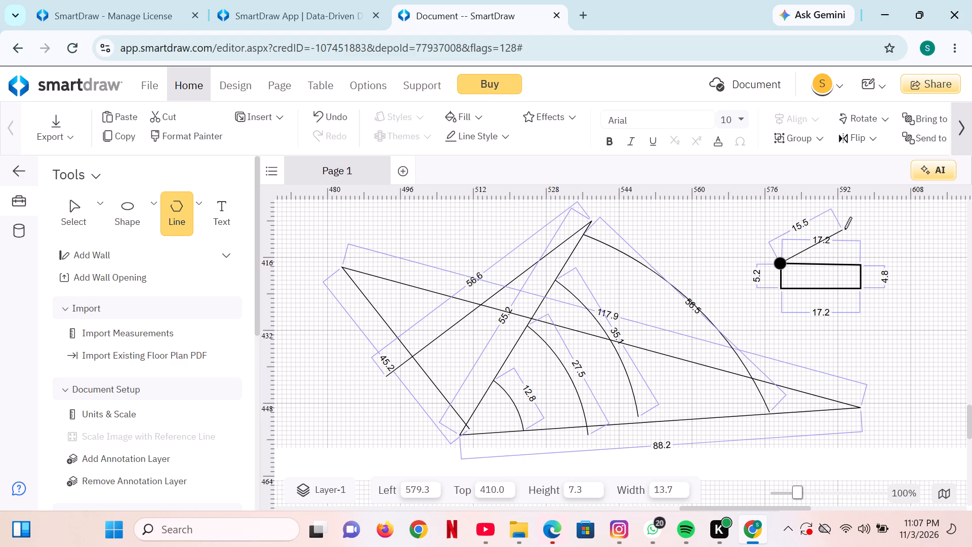
{"action": "left_click_drag", "start_coordinate": [844, 229], "coordinate": [845, 229]}
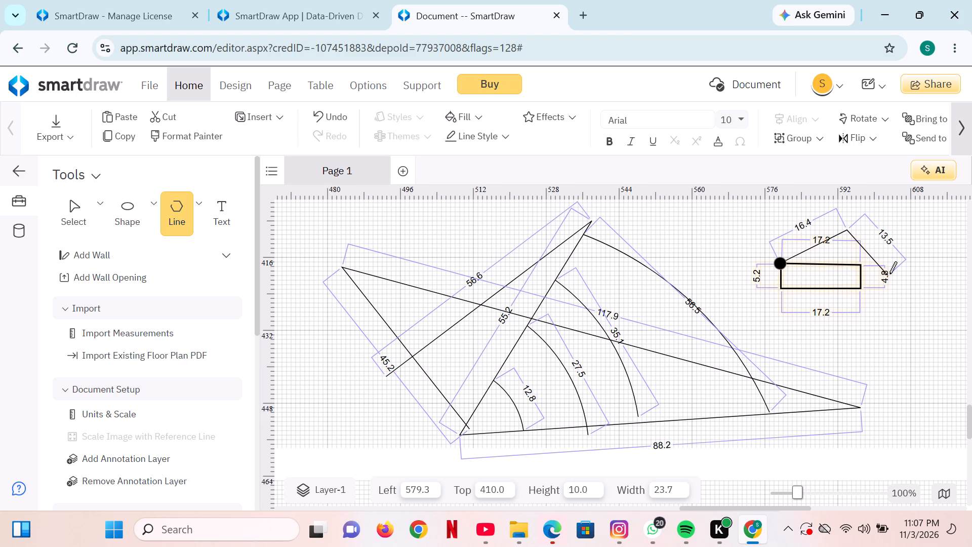
{"action": "left_click", "coordinate": [862, 268]}
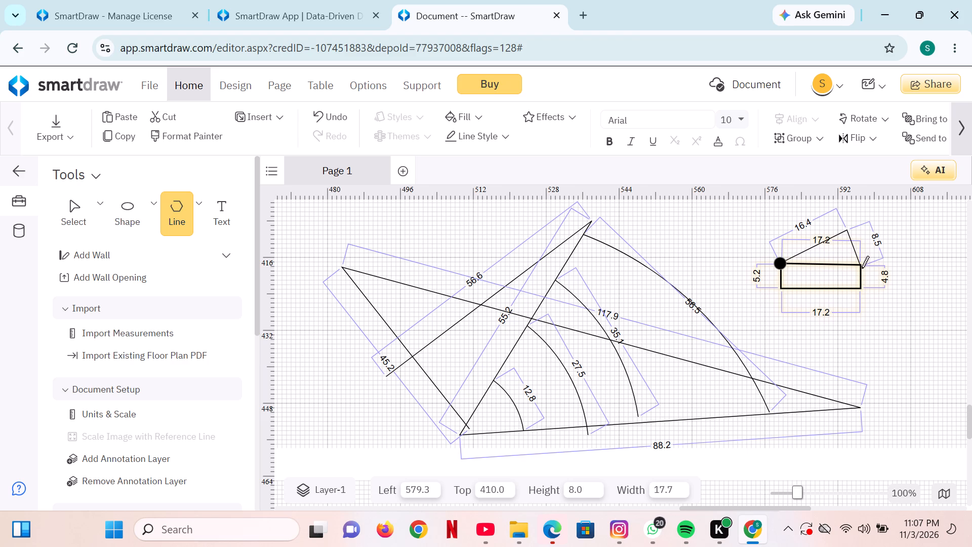
{"action": "left_click", "coordinate": [891, 271]}
{"action": "left_click", "coordinate": [859, 288]}
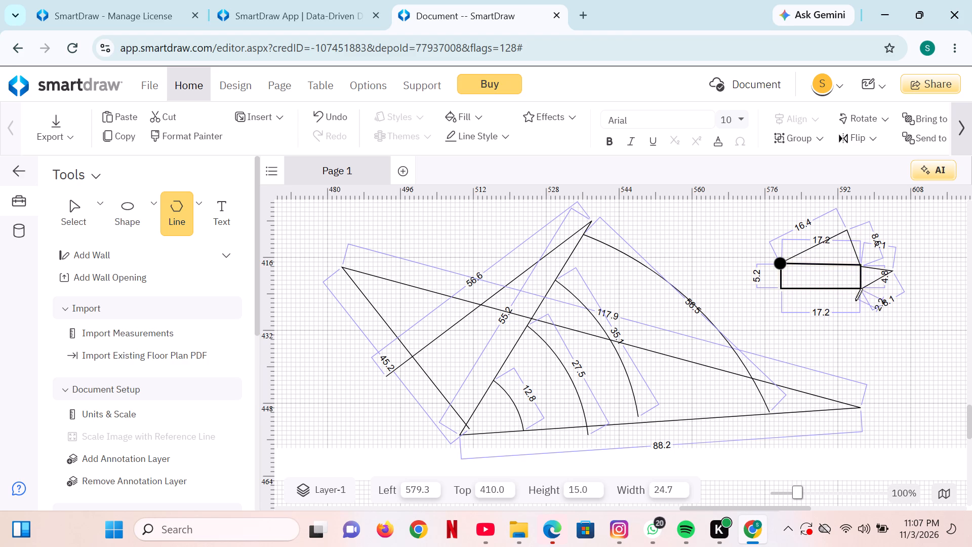
{"action": "left_click", "coordinate": [834, 336]}
{"action": "left_click", "coordinate": [782, 289]}
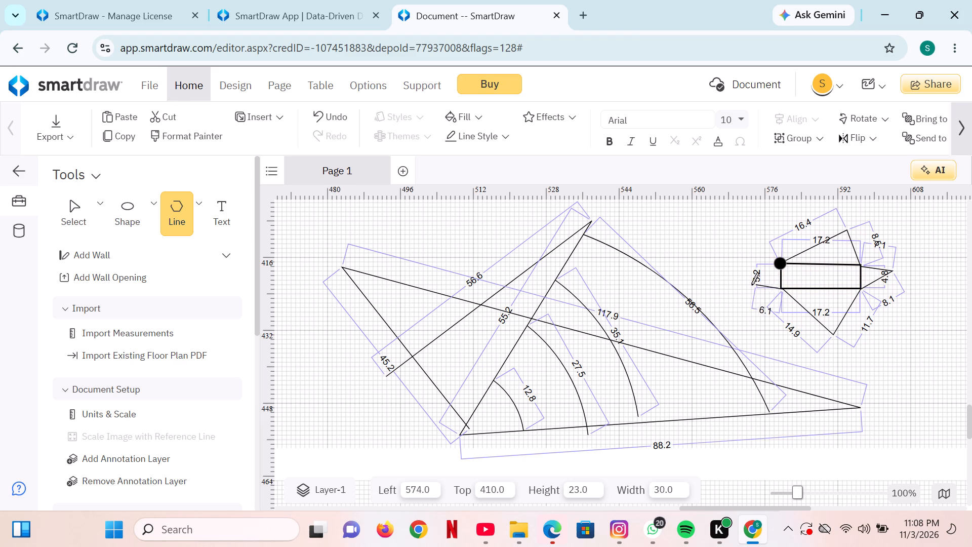
{"action": "left_click", "coordinate": [741, 282]}
{"action": "left_click", "coordinate": [782, 258]}
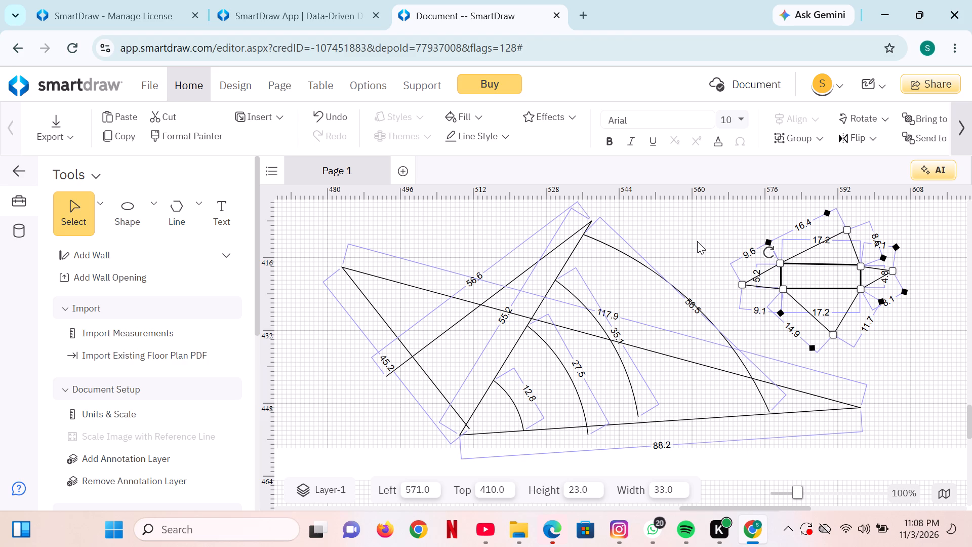
{"action": "left_click_drag", "start_coordinate": [697, 240], "coordinate": [695, 240]}
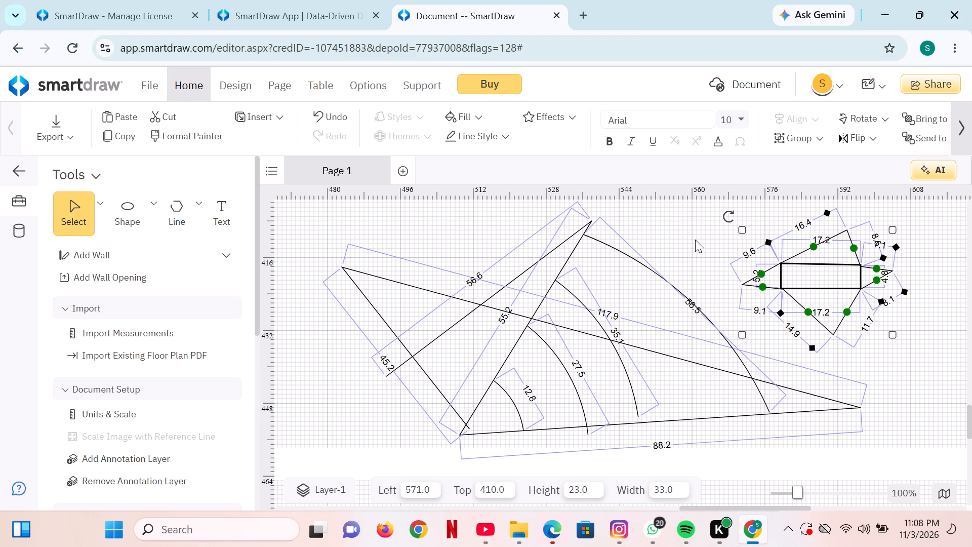
{"action": "left_click_drag", "start_coordinate": [695, 240], "coordinate": [706, 266]}
{"action": "left_click_drag", "start_coordinate": [706, 266], "coordinate": [743, 261]}
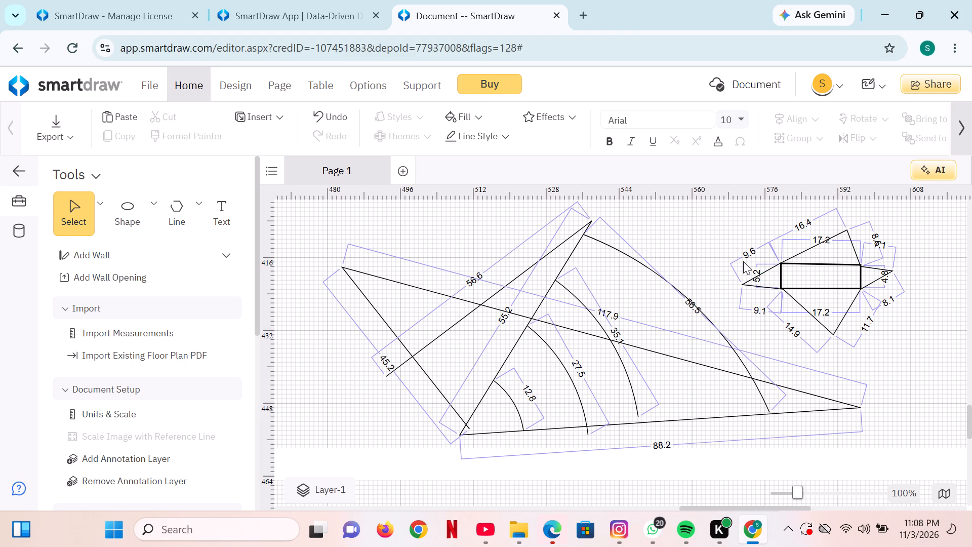
Draw a closed four-sided Polygon Line about 15.0 by 19.0 at the shared upper end of the 45.2 and 117.9 walls.
{"action": "left_click", "coordinate": [189, 215]}
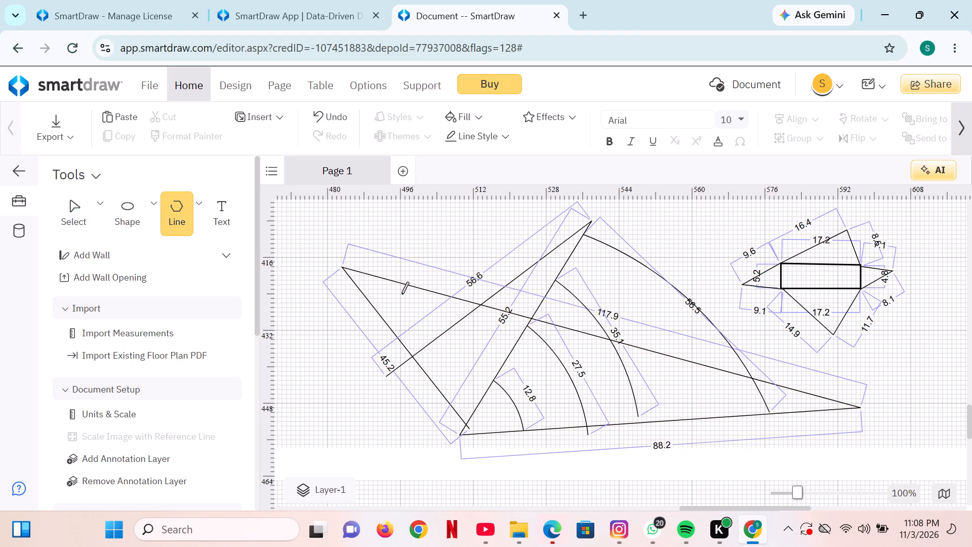
{"action": "left_click_drag", "start_coordinate": [410, 290], "coordinate": [410, 302]}
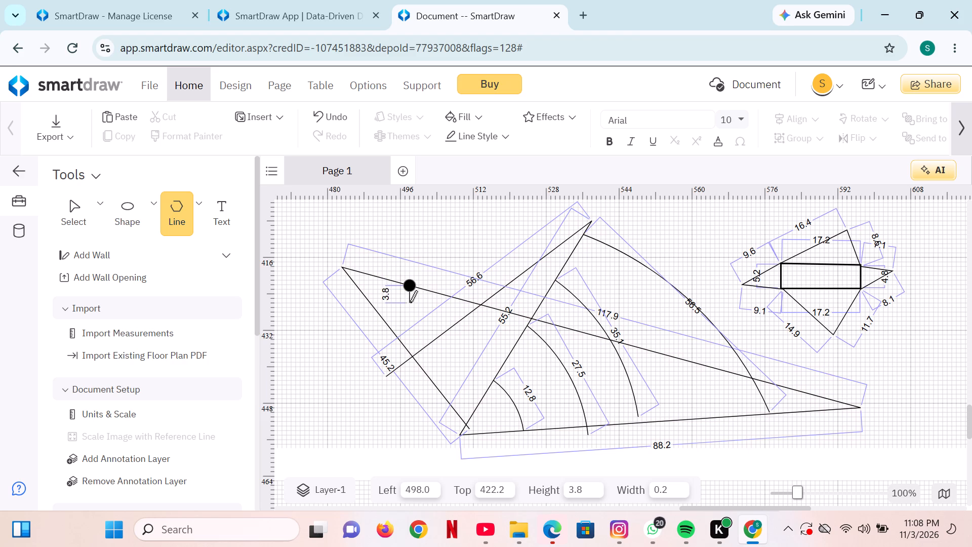
{"action": "left_click_drag", "start_coordinate": [410, 302], "coordinate": [389, 325]}
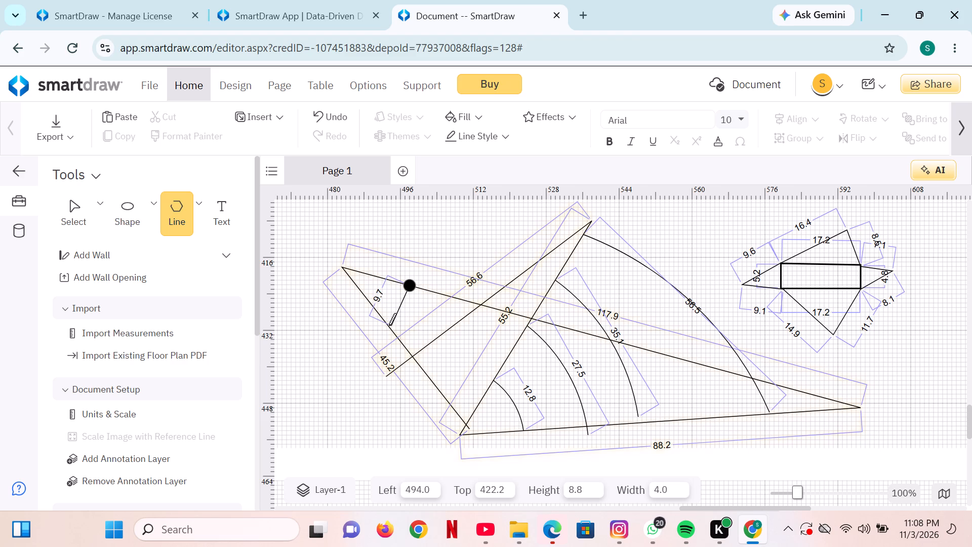
{"action": "left_click_drag", "start_coordinate": [389, 325], "coordinate": [386, 326]}
{"action": "left_click", "coordinate": [386, 326]}
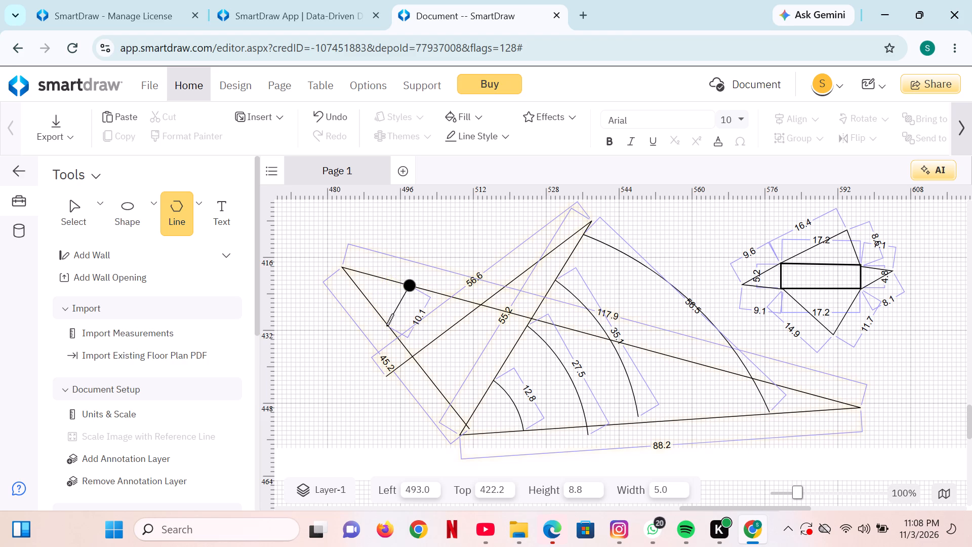
{"action": "left_click", "coordinate": [341, 268]}
{"action": "left_click_drag", "start_coordinate": [341, 268], "coordinate": [409, 237]}
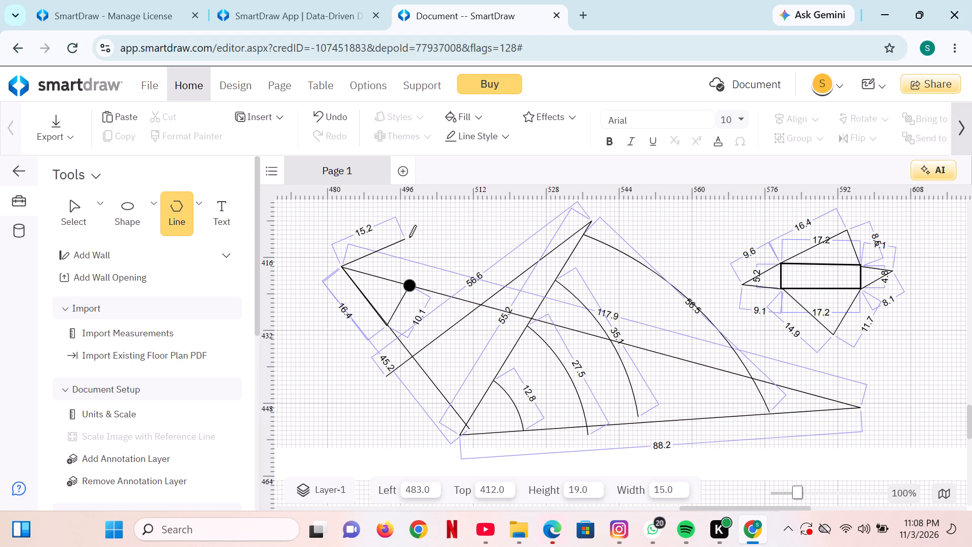
{"action": "left_click_drag", "start_coordinate": [409, 237], "coordinate": [411, 237]}
{"action": "left_click", "coordinate": [411, 237]}
{"action": "left_click_drag", "start_coordinate": [411, 237], "coordinate": [409, 250]}
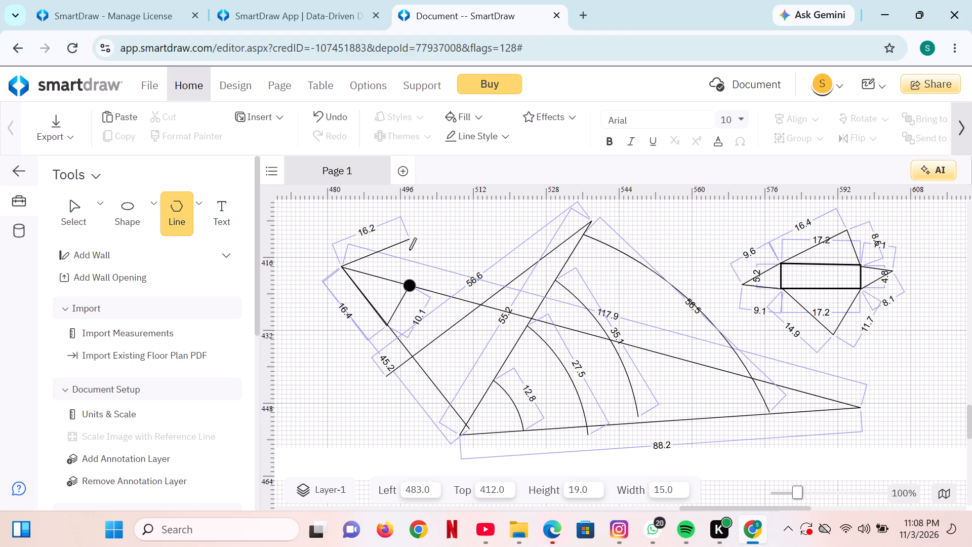
{"action": "left_click_drag", "start_coordinate": [409, 250], "coordinate": [409, 282]}
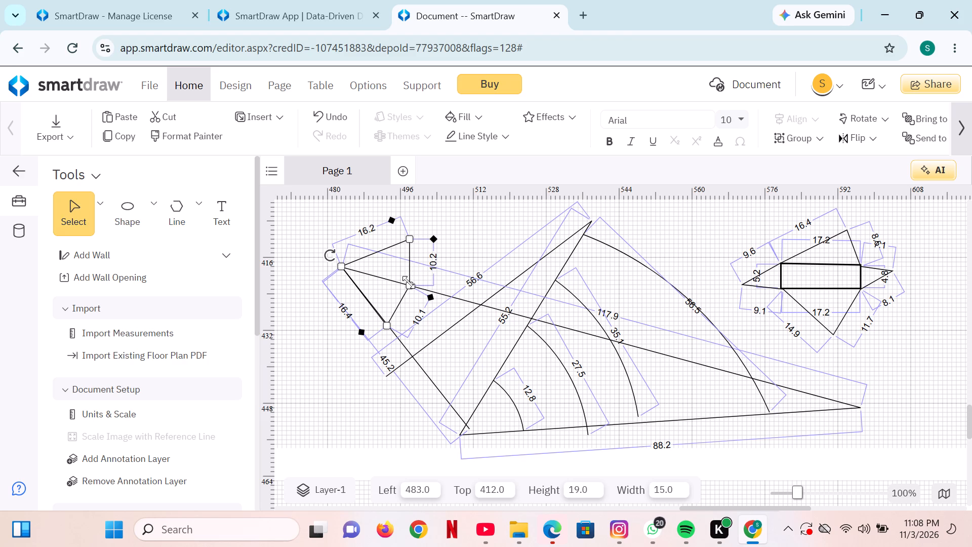
{"action": "left_click", "coordinate": [386, 325]}
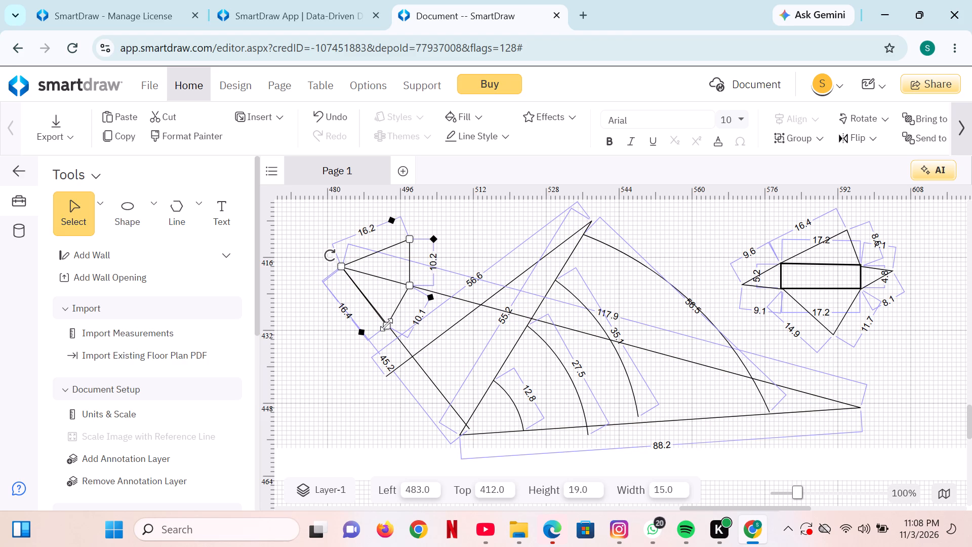
{"action": "left_click", "coordinate": [388, 325]}
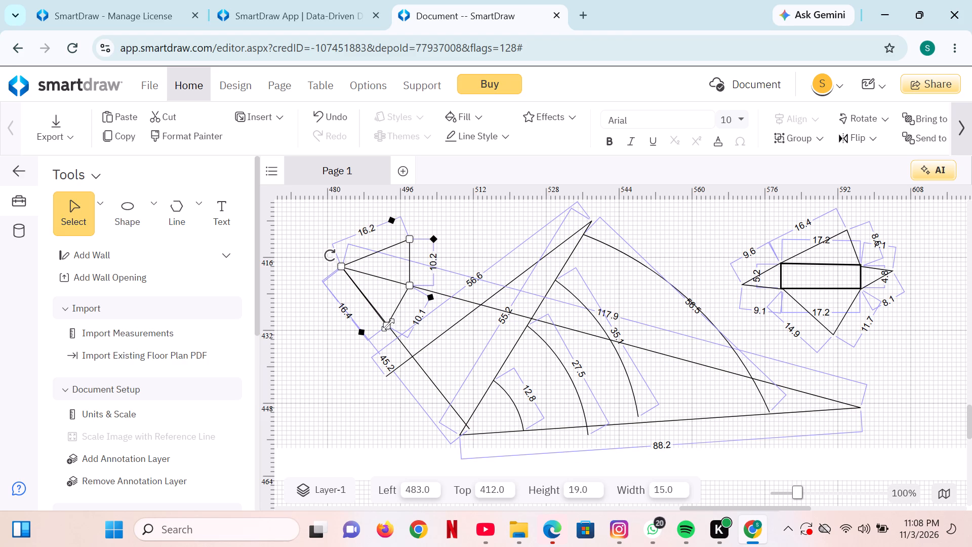
{"action": "left_click", "coordinate": [380, 325]}
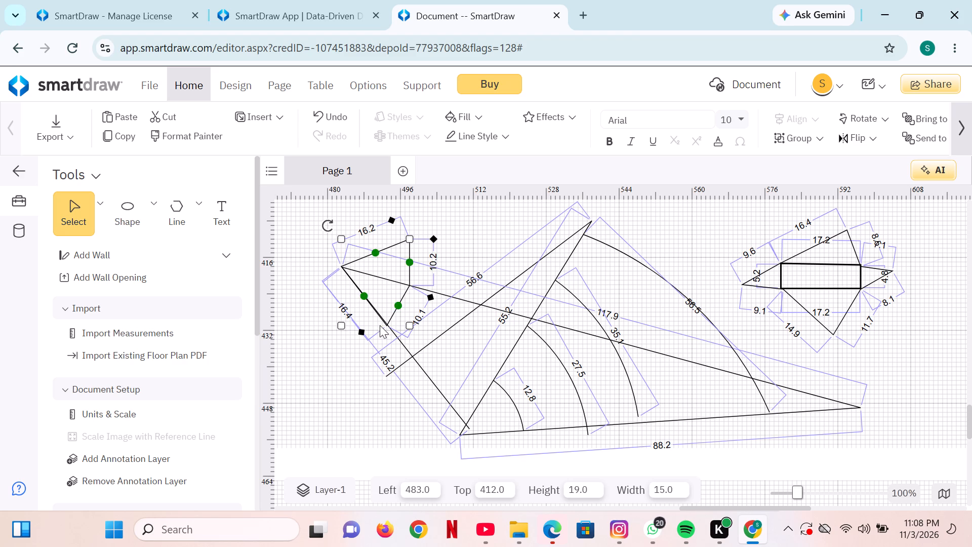
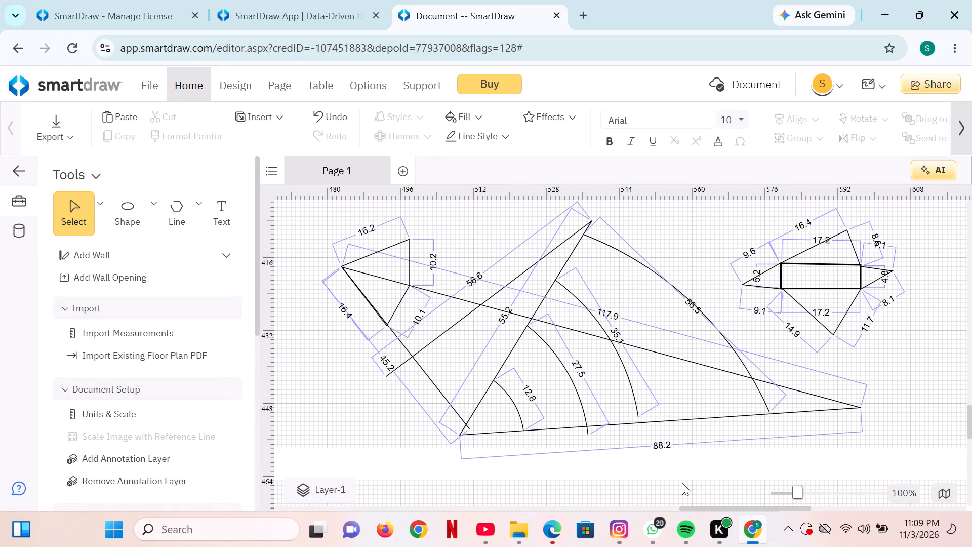
Move the connected walls with their curved lines about 14 units left, farther from the small wall rectangle.
{"action": "left_click", "coordinate": [682, 483]}
{"action": "left_click_drag", "start_coordinate": [591, 223], "coordinate": [601, 238]}
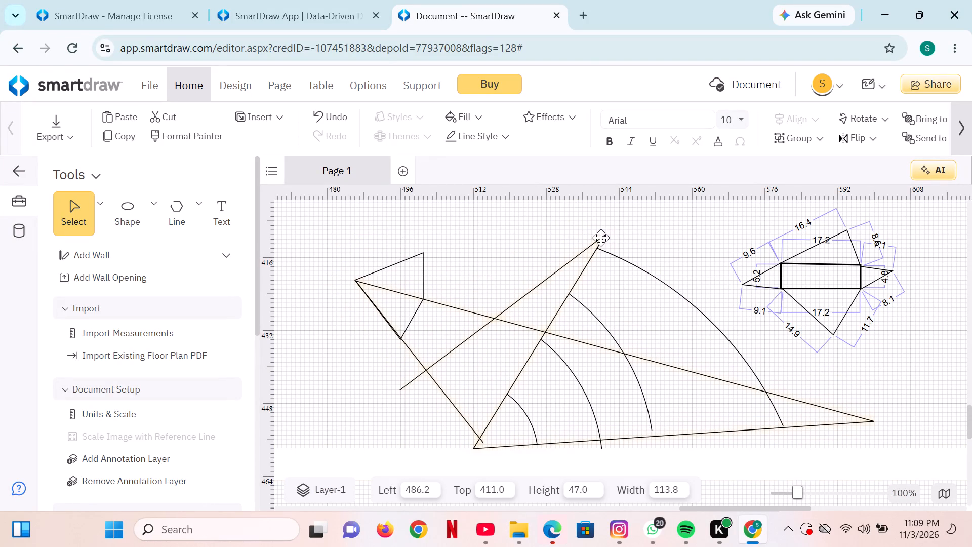
{"action": "left_click_drag", "start_coordinate": [601, 238], "coordinate": [543, 231]}
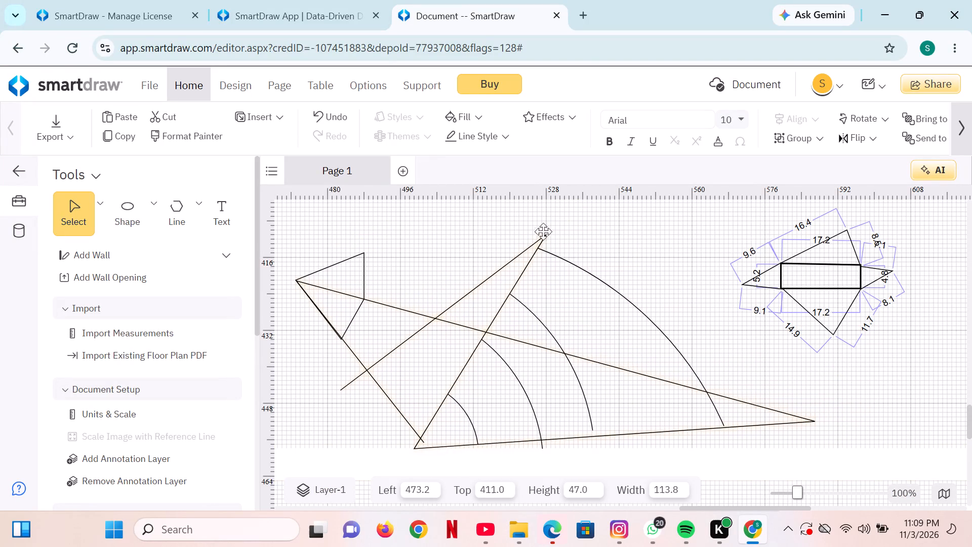
{"action": "left_click_drag", "start_coordinate": [543, 231], "coordinate": [525, 214]}
{"action": "left_click", "coordinate": [525, 214]}
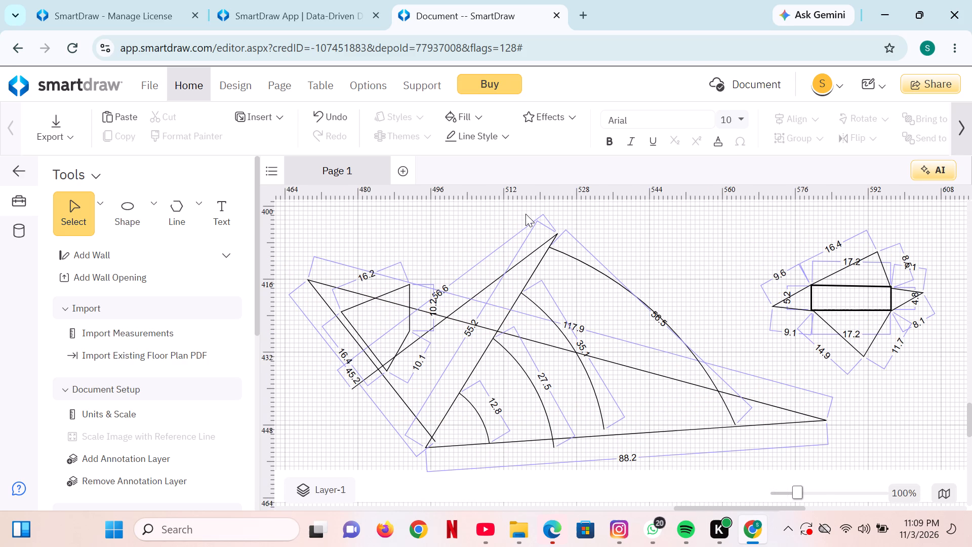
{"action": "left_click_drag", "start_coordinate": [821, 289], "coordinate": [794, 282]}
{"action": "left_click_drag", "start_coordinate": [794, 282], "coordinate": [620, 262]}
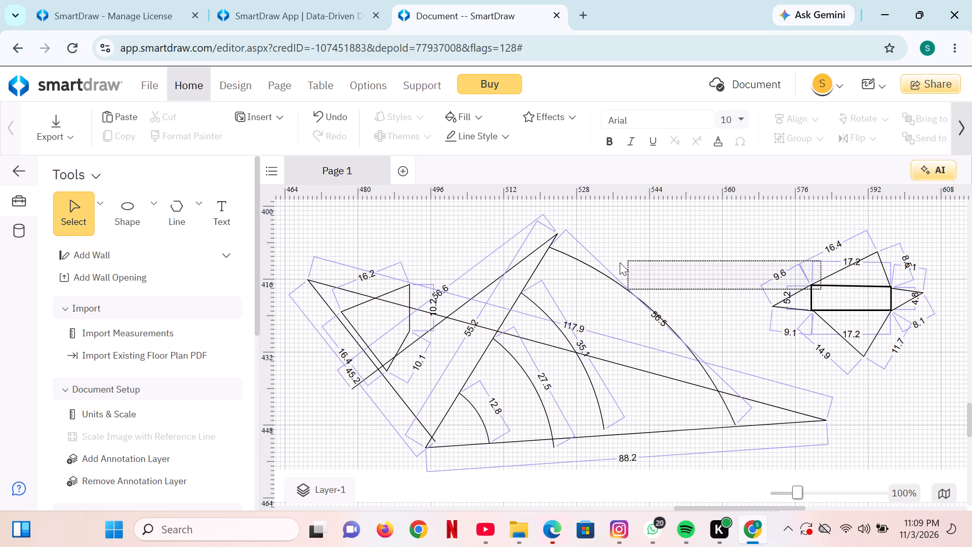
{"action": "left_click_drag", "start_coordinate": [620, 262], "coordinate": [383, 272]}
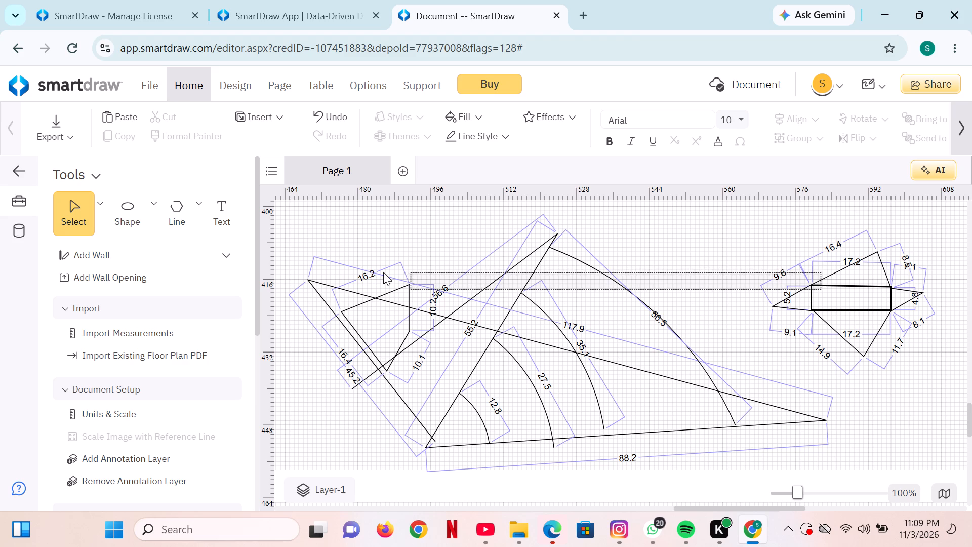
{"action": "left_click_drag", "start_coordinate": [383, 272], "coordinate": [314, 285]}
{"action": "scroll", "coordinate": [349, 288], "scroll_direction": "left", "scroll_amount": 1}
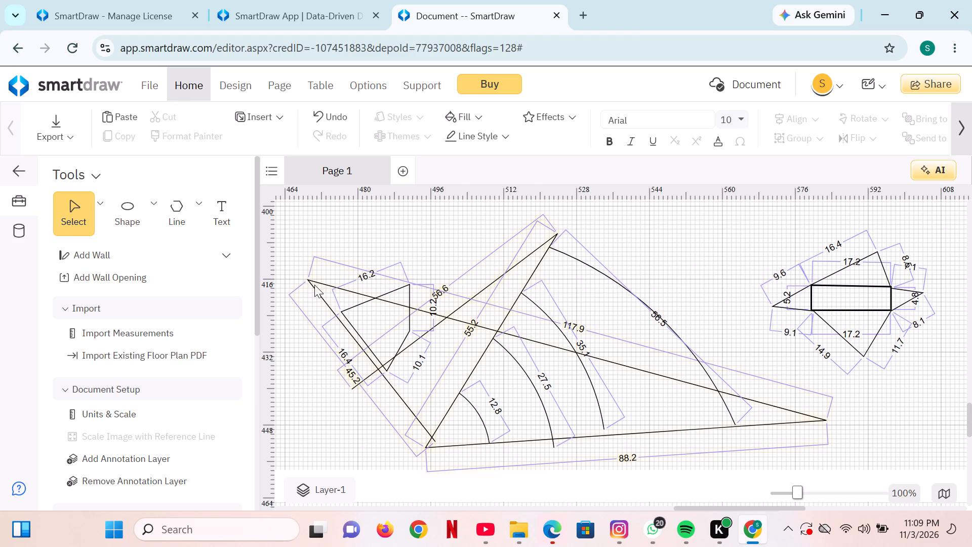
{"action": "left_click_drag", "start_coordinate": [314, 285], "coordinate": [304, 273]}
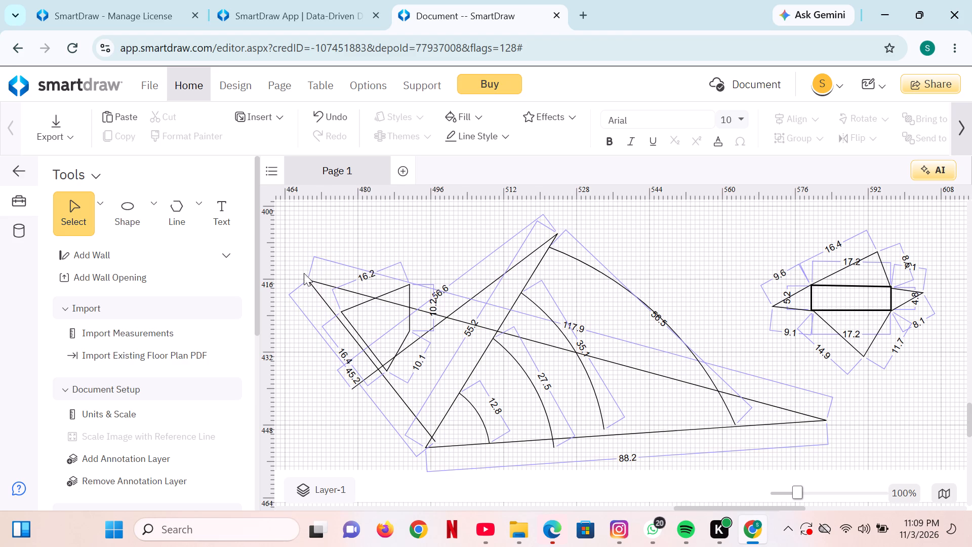